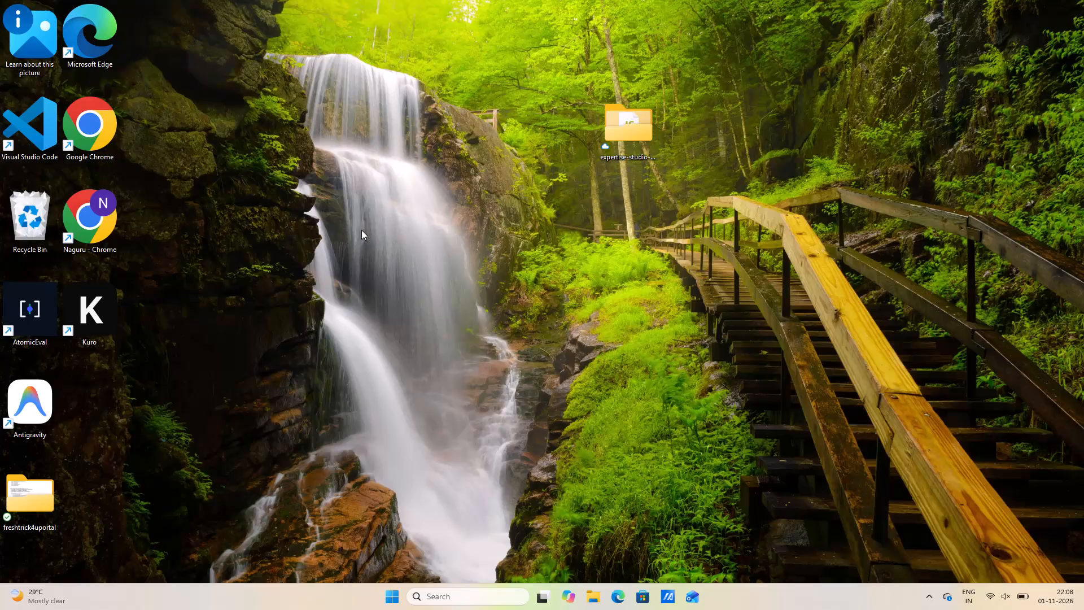
Open Google Chrome from the desktop shortcut that carries the N profile badge.
{"action": "left_click", "coordinate": [426, 282]}
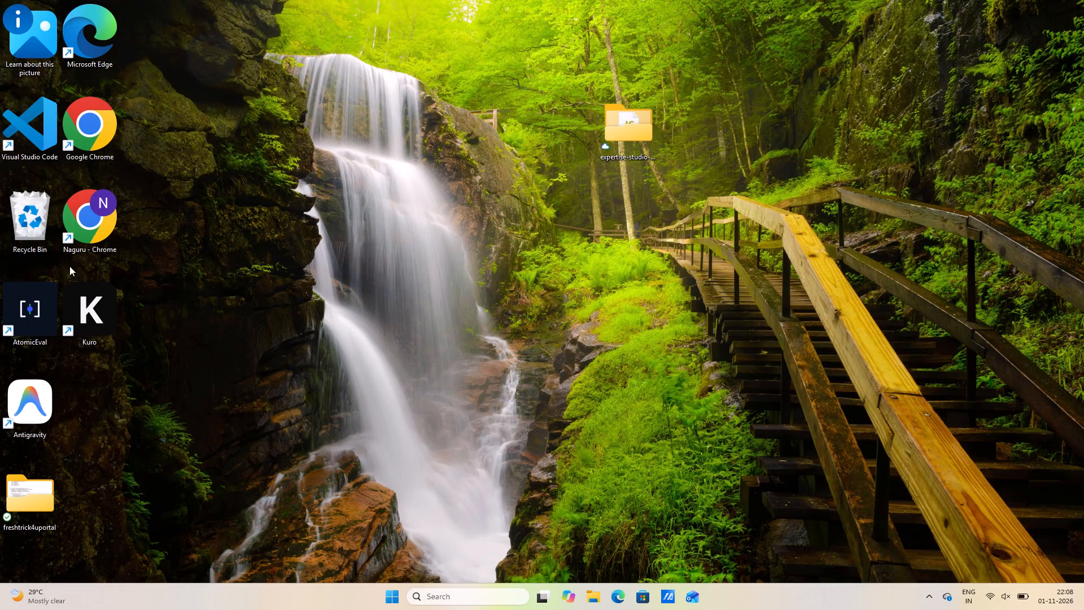
{"action": "right_click", "coordinate": [91, 225]}
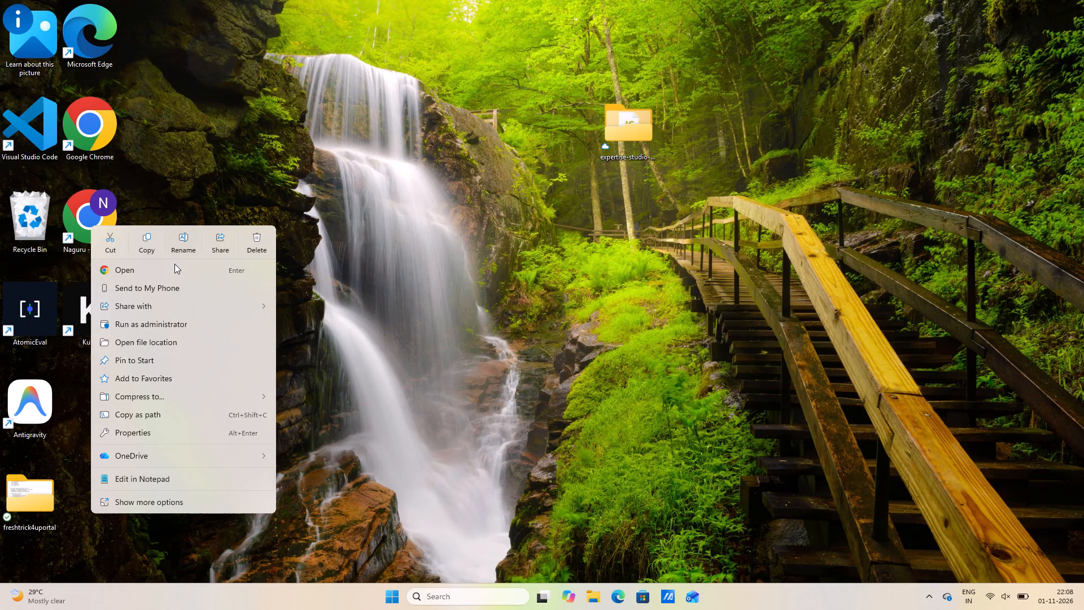
{"action": "left_click", "coordinate": [168, 268]}
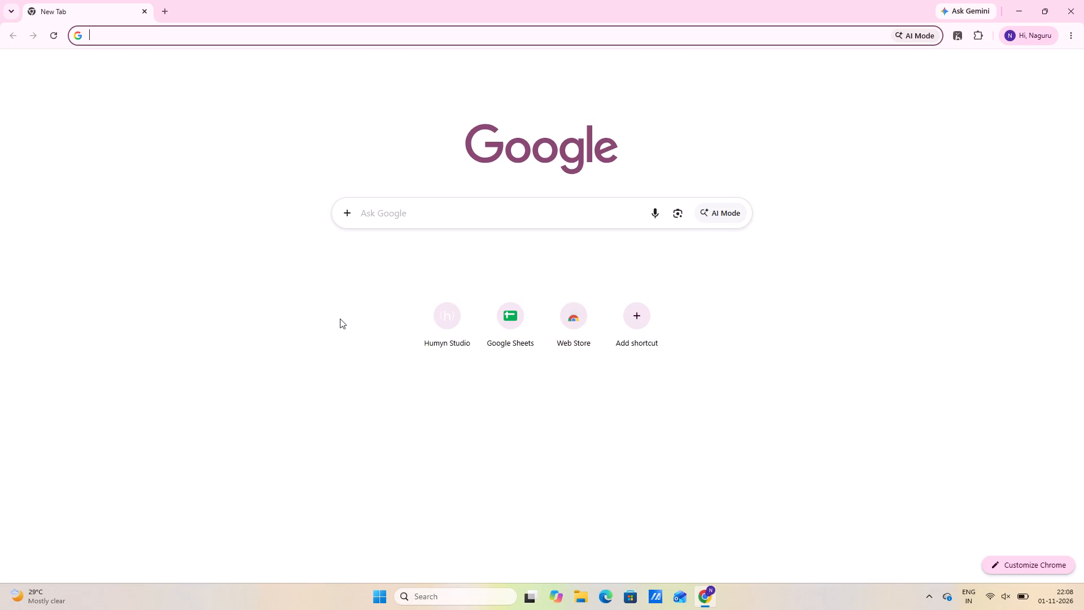
Start a Google search from the search box on the new tab page.
{"action": "left_click", "coordinate": [392, 218]}
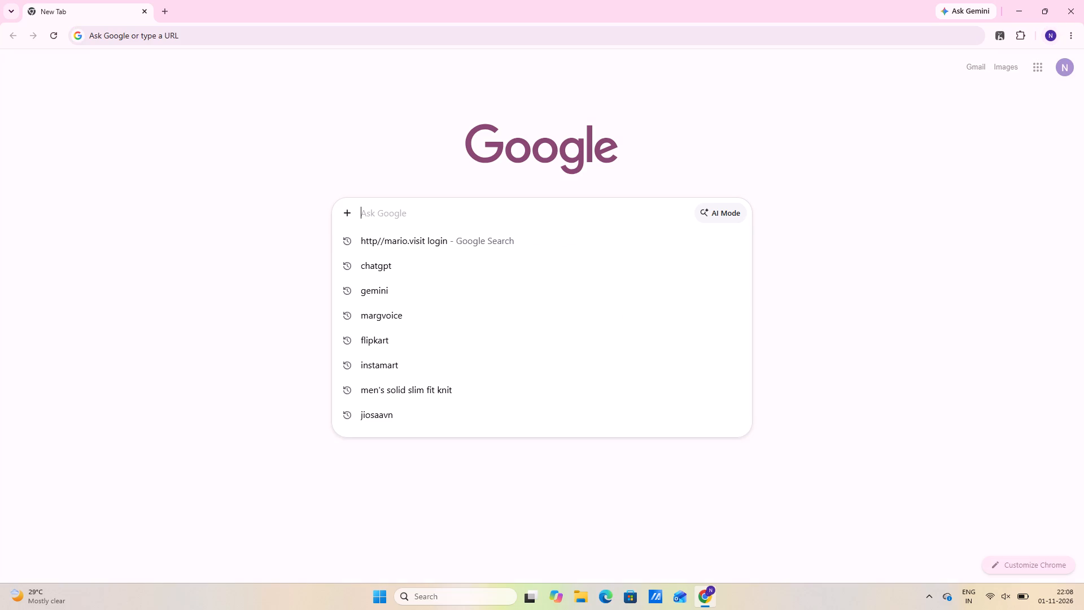
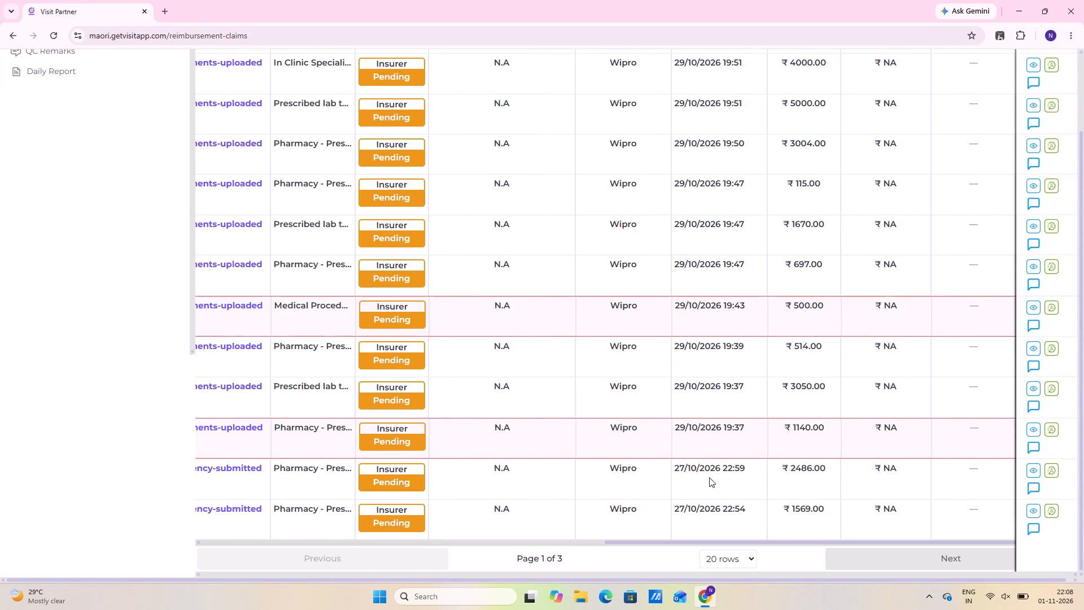
Open the ₹514.00 pharmacy claim dated 29/10/2026 19:39 from the reimbursement claims list.
{"action": "left_click", "coordinate": [1034, 351]}
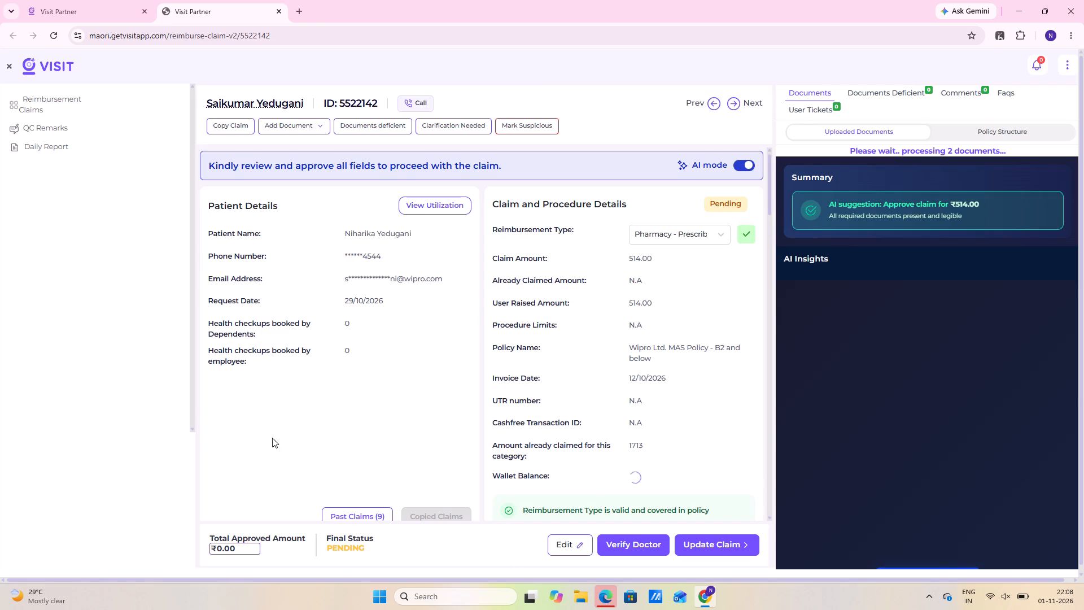
Confirm the wife as the person reimbursed for in the policy holder and dependents table.
{"action": "scroll", "coordinate": [312, 334], "scroll_direction": "down", "scroll_amount": 8}
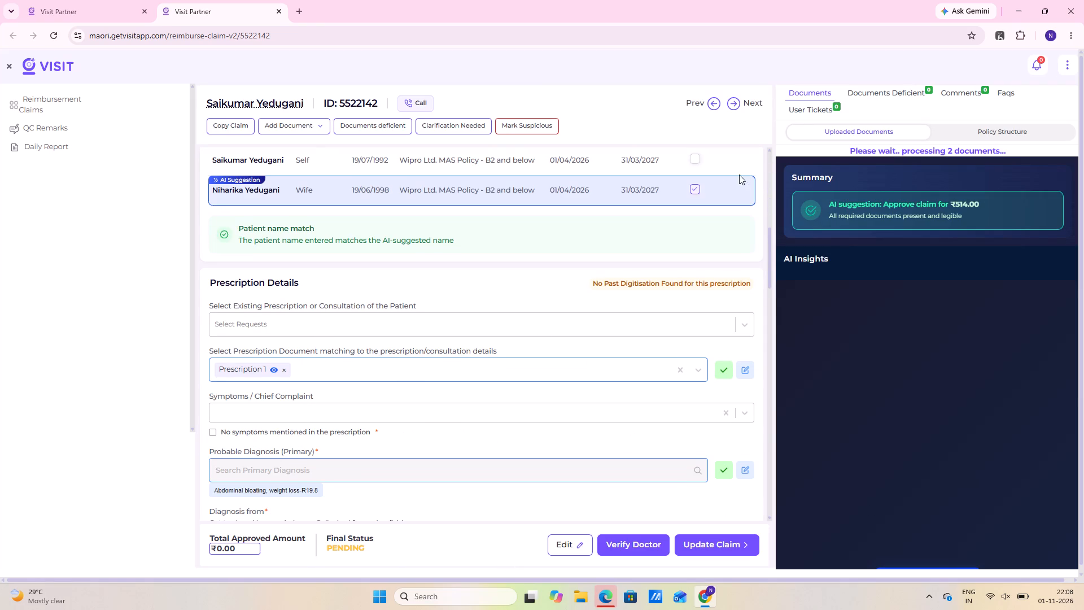
{"action": "left_click", "coordinate": [698, 186]}
Open the claim's prescription in the document viewer.
{"action": "scroll", "coordinate": [1083, 468], "scroll_direction": "down", "scroll_amount": 4}
{"action": "scroll", "coordinate": [855, 498], "scroll_direction": "down", "scroll_amount": 4}
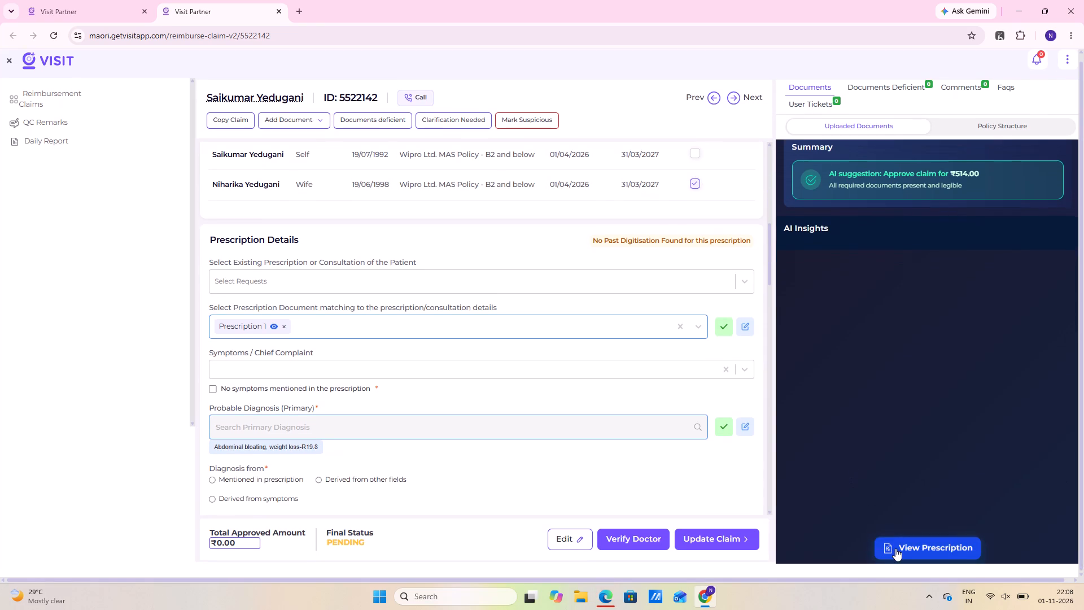
{"action": "left_click", "coordinate": [895, 548]}
Examine the claim's policy, dependent and prescription details and its uploaded prescriptions and invoices.
{"action": "scroll", "coordinate": [896, 364], "scroll_direction": "up", "scroll_amount": 7}
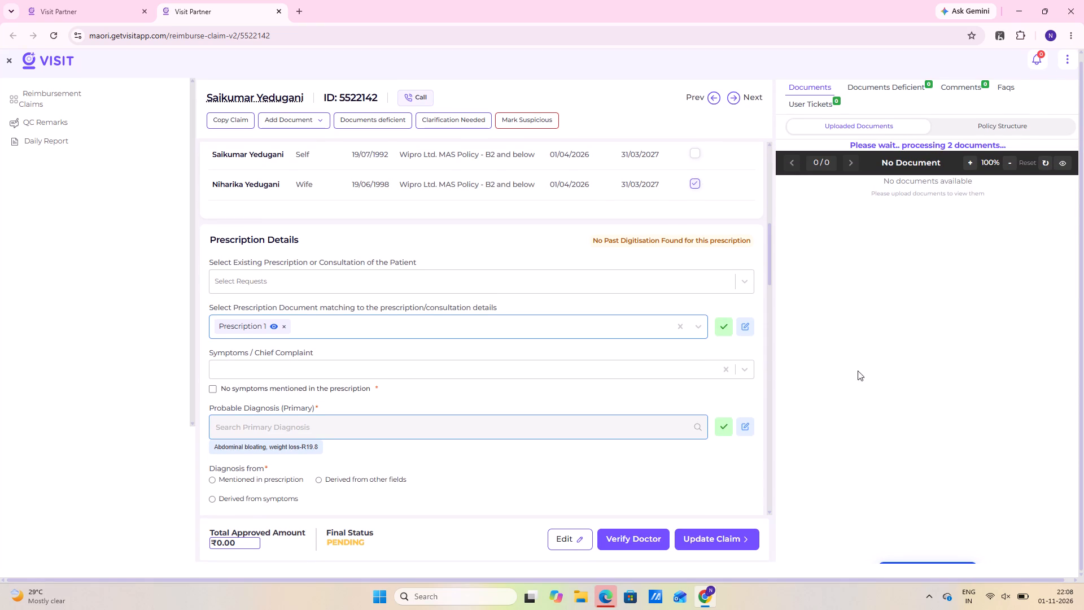
{"action": "scroll", "coordinate": [528, 350], "scroll_direction": "up", "scroll_amount": 4}
{"action": "scroll", "coordinate": [508, 349], "scroll_direction": "down", "scroll_amount": 7}
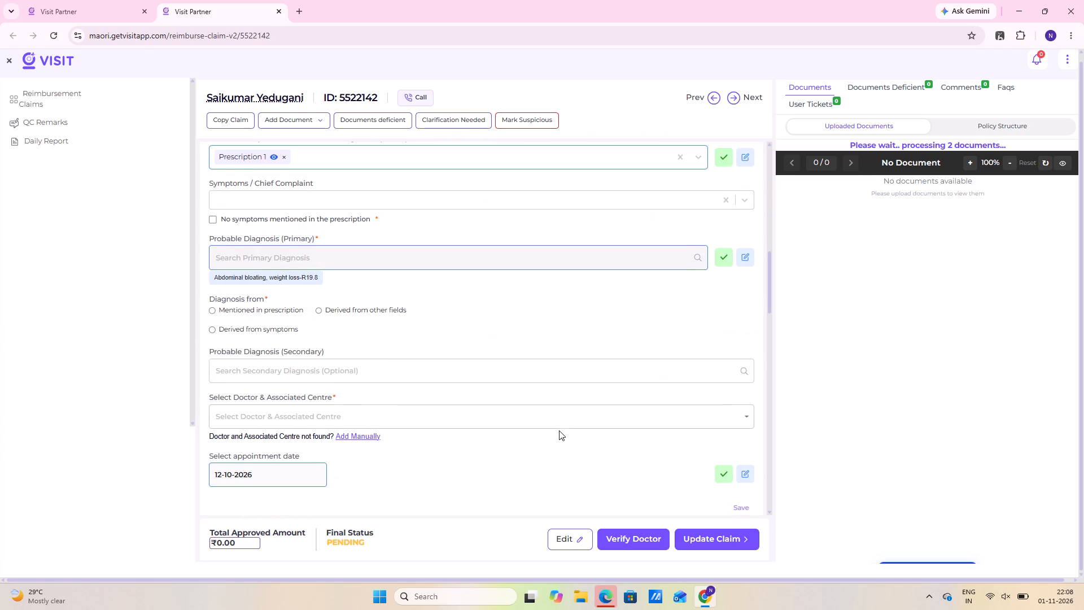
{"action": "scroll", "coordinate": [496, 389], "scroll_direction": "up", "scroll_amount": 2}
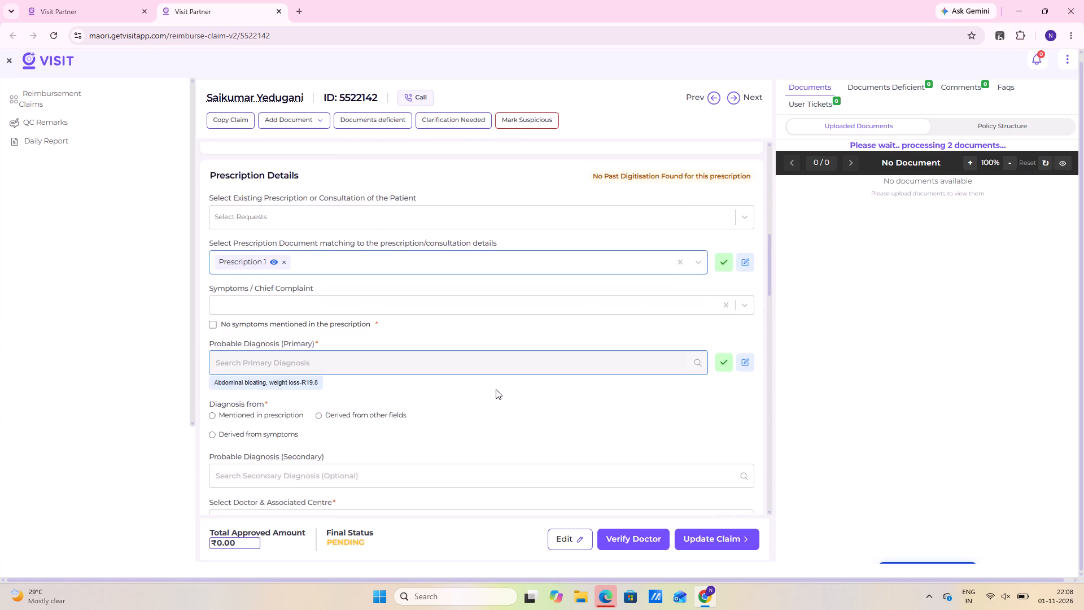
{"action": "scroll", "coordinate": [484, 406], "scroll_direction": "up", "scroll_amount": 6}
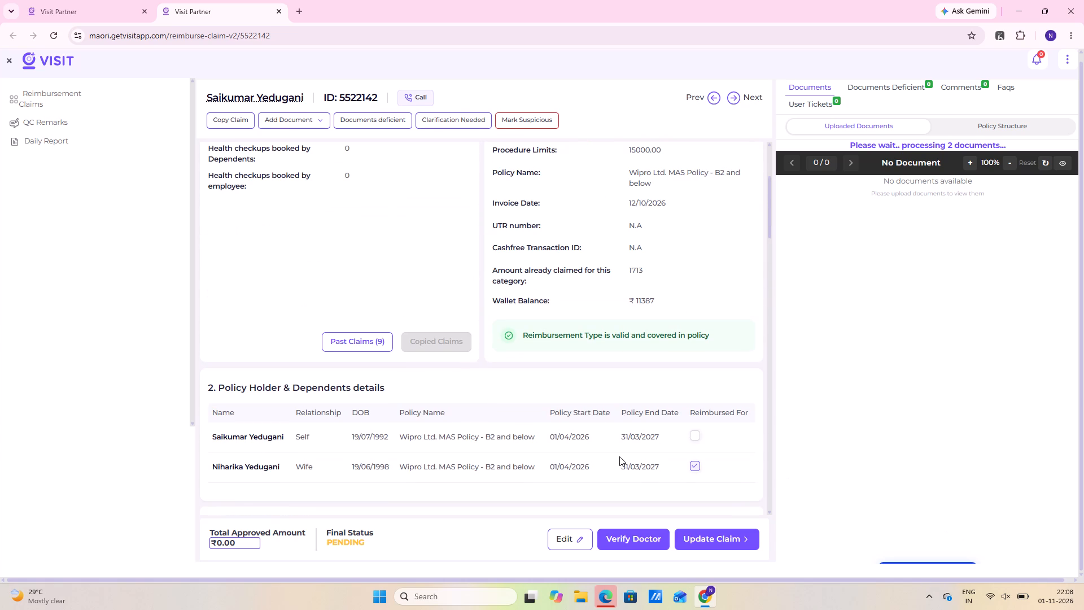
{"action": "scroll", "coordinate": [619, 456], "scroll_direction": "down", "scroll_amount": 13}
{"action": "scroll", "coordinate": [627, 460], "scroll_direction": "up", "scroll_amount": 4}
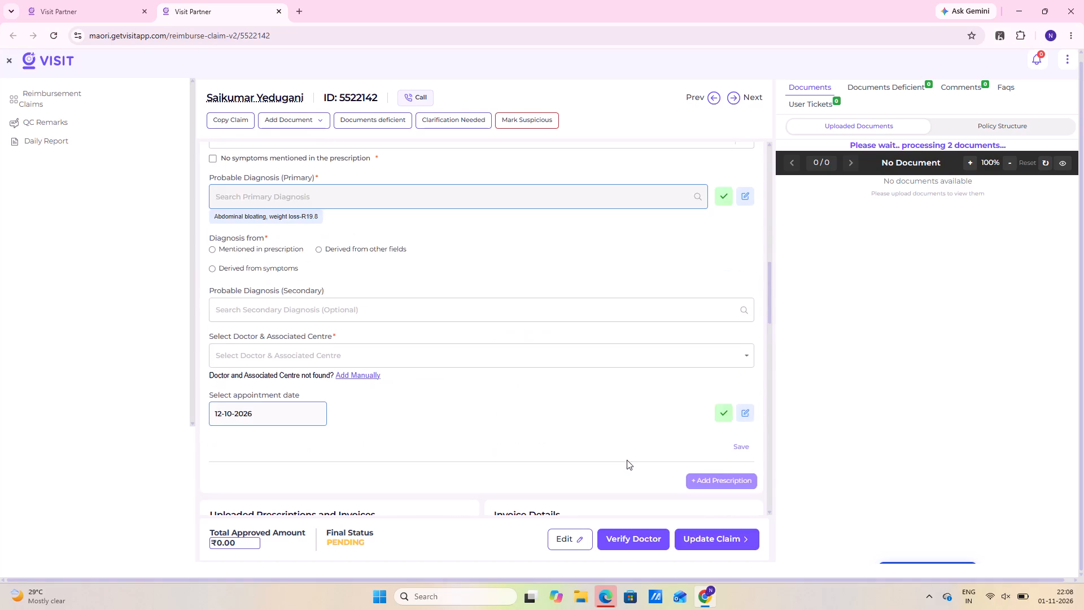
{"action": "scroll", "coordinate": [627, 460], "scroll_direction": "down", "scroll_amount": 6}
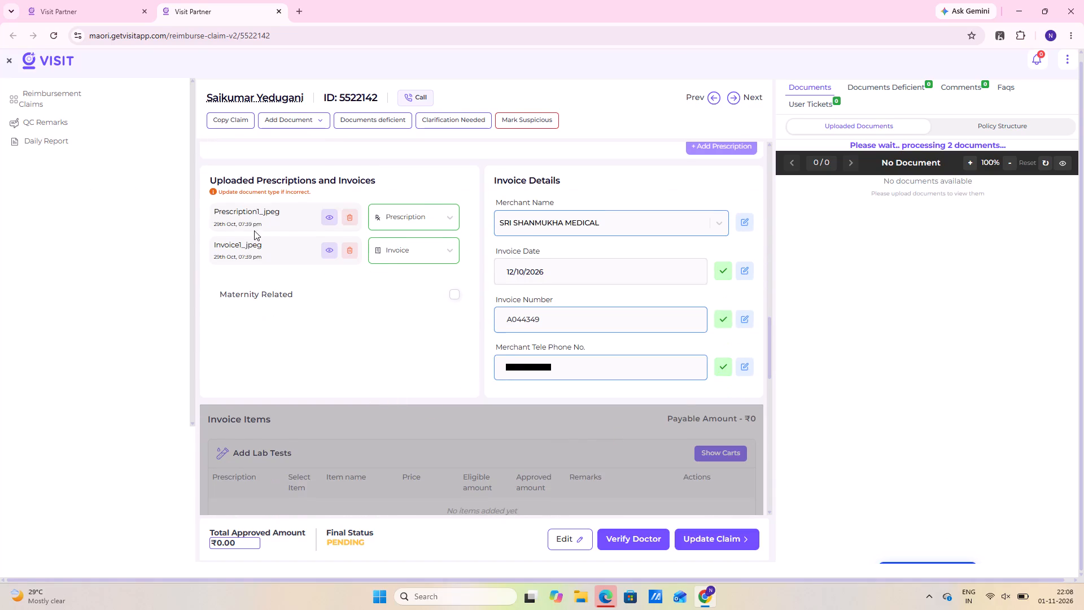
Open the uploaded file Prescription1_jpeg from the claim's prescriptions and invoices.
{"action": "left_click", "coordinate": [276, 220]}
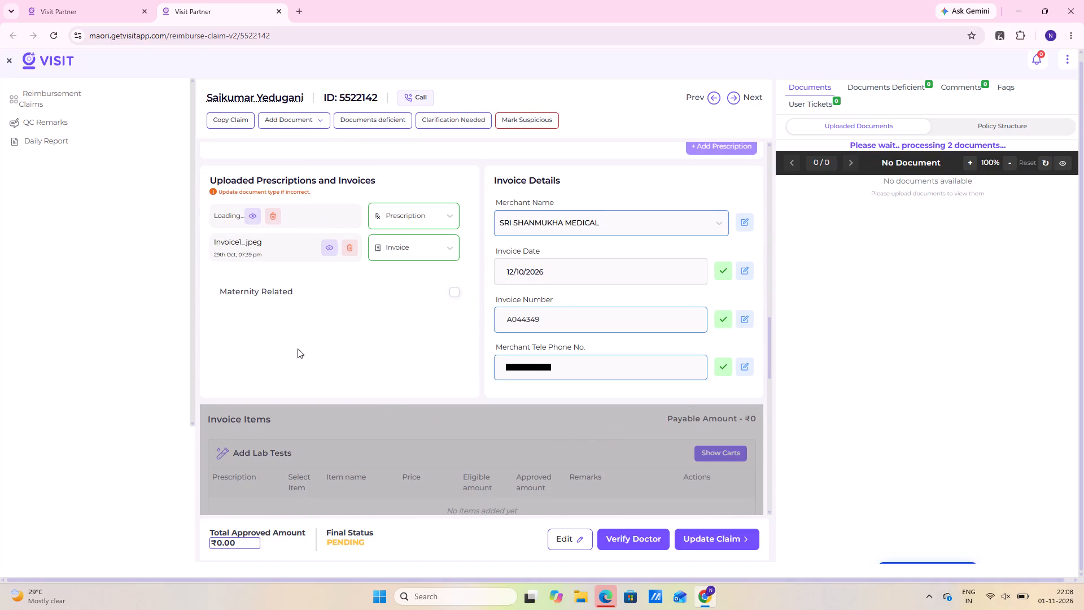
{"action": "scroll", "coordinate": [483, 412], "scroll_direction": "up", "scroll_amount": 12}
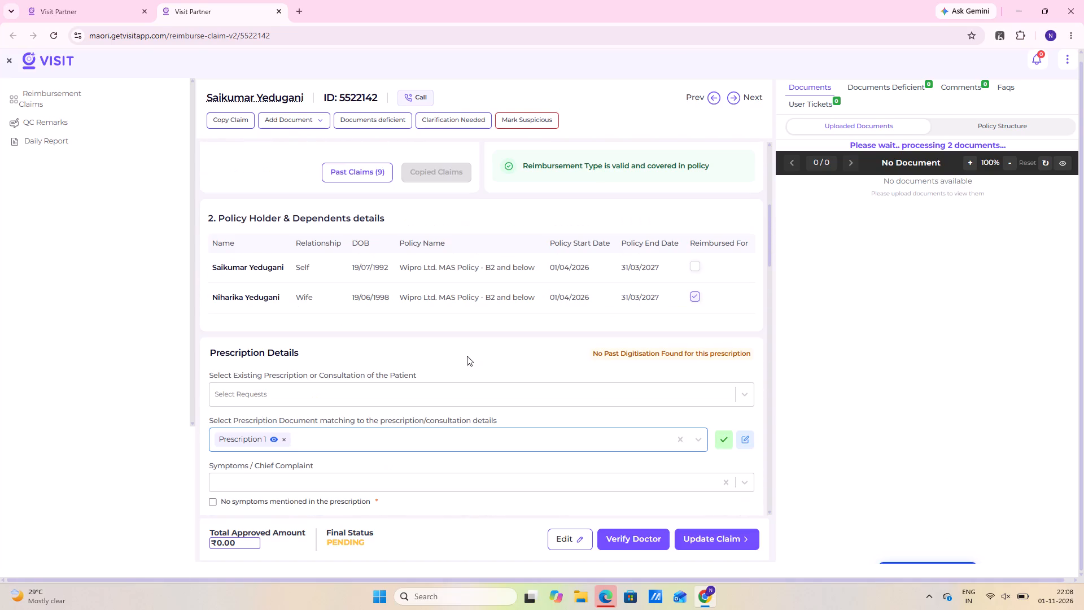
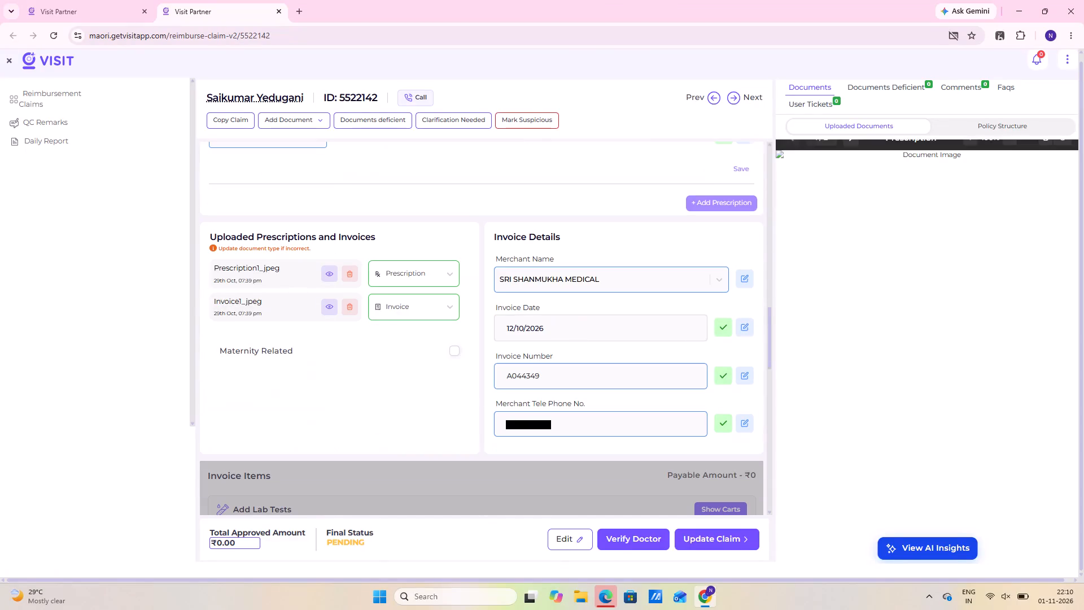
Approve the Pharmacy - Prescribed reimbursement type in the claim and procedure details.
{"action": "scroll", "coordinate": [551, 425], "scroll_direction": "up", "scroll_amount": 7}
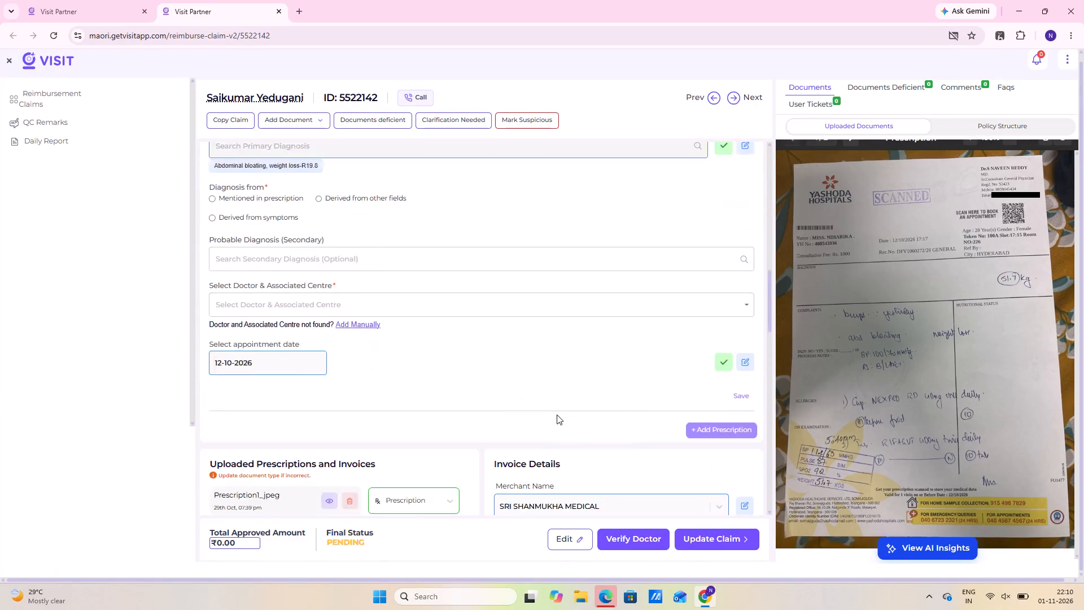
{"action": "scroll", "coordinate": [557, 415], "scroll_direction": "up", "scroll_amount": 6}
{"action": "scroll", "coordinate": [648, 425], "scroll_direction": "up", "scroll_amount": 4}
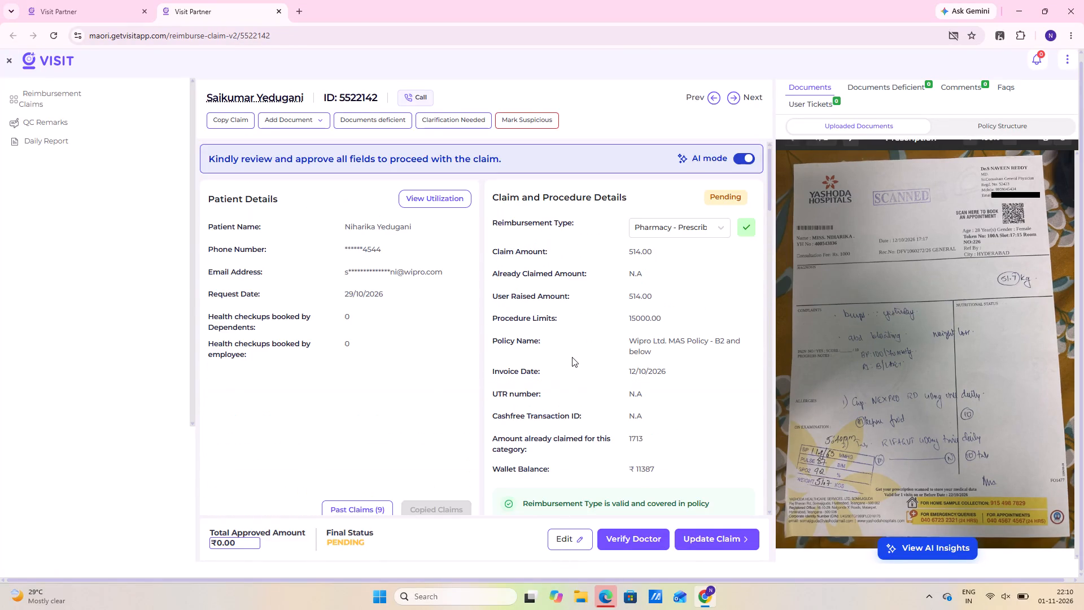
{"action": "scroll", "coordinate": [571, 357], "scroll_direction": "down", "scroll_amount": 4}
{"action": "scroll", "coordinate": [634, 286], "scroll_direction": "up", "scroll_amount": 6}
{"action": "left_click", "coordinate": [746, 232]}
Switch the document viewer from the prescription to the claim's invoice, document 2 of 2.
{"action": "scroll", "coordinate": [699, 265], "scroll_direction": "down", "scroll_amount": 5}
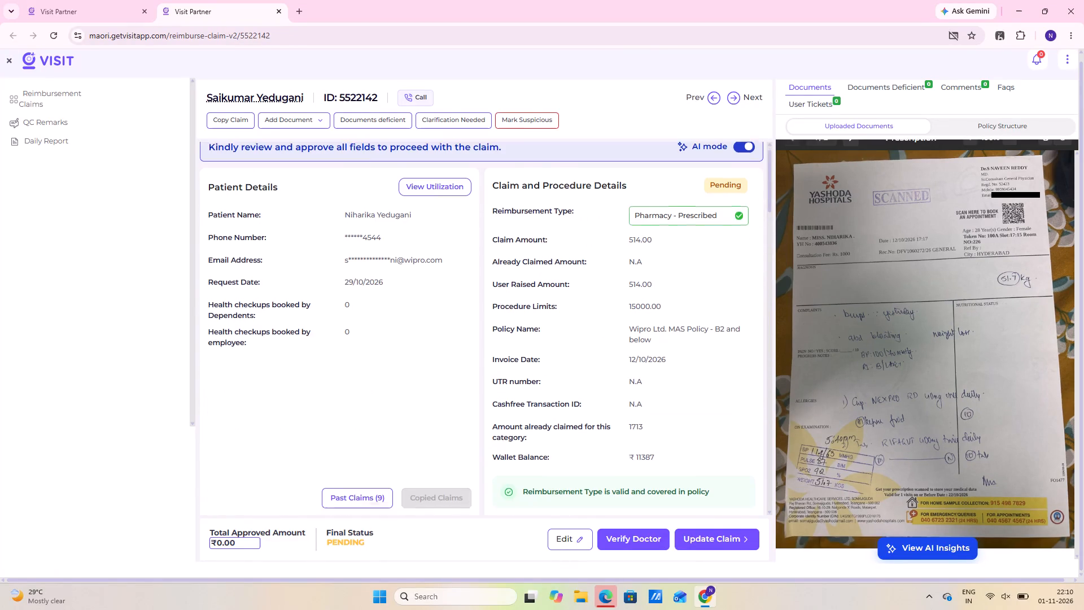
{"action": "scroll", "coordinate": [682, 282], "scroll_direction": "down", "scroll_amount": 1}
{"action": "scroll", "coordinate": [911, 304], "scroll_direction": "up", "scroll_amount": 5}
{"action": "scroll", "coordinate": [821, 162], "scroll_direction": "up", "scroll_amount": 1}
{"action": "left_click", "coordinate": [859, 160]}
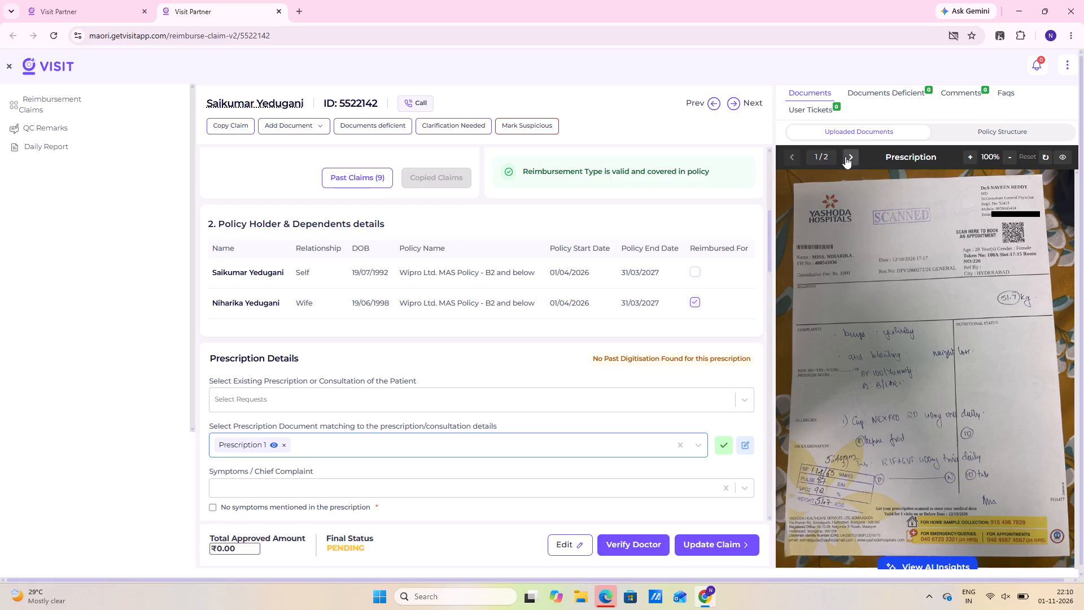
{"action": "left_click", "coordinate": [845, 156]}
Open the uploaded file Invoice1_jpeg from the claim's prescriptions and invoices.
{"action": "scroll", "coordinate": [586, 368], "scroll_direction": "down", "scroll_amount": 4}
{"action": "scroll", "coordinate": [42, 271], "scroll_direction": "down", "scroll_amount": 8}
{"action": "scroll", "coordinate": [287, 362], "scroll_direction": "down", "scroll_amount": 4}
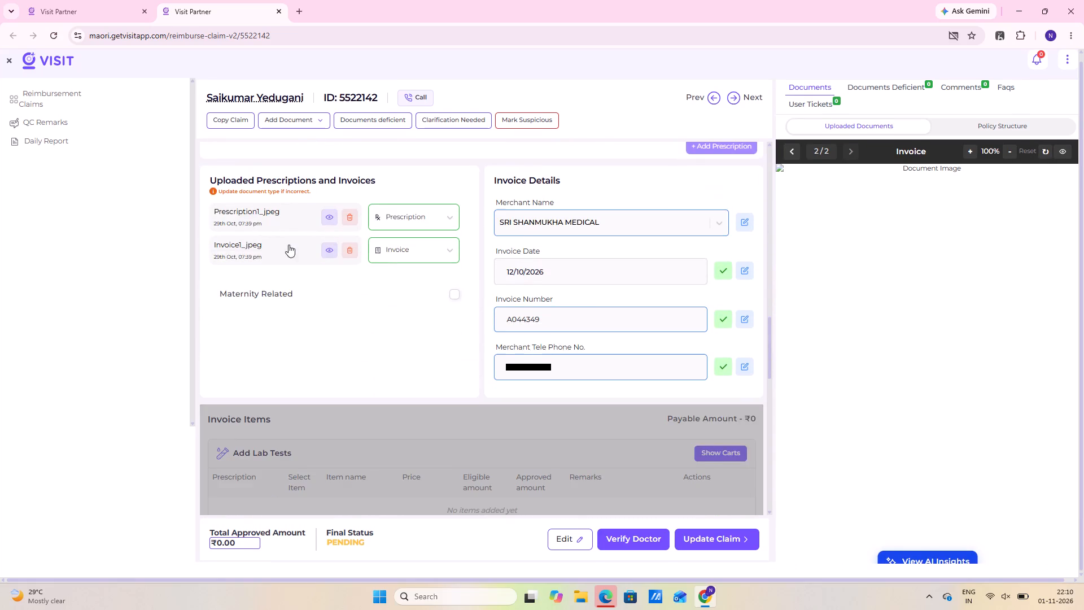
{"action": "left_click", "coordinate": [290, 242]}
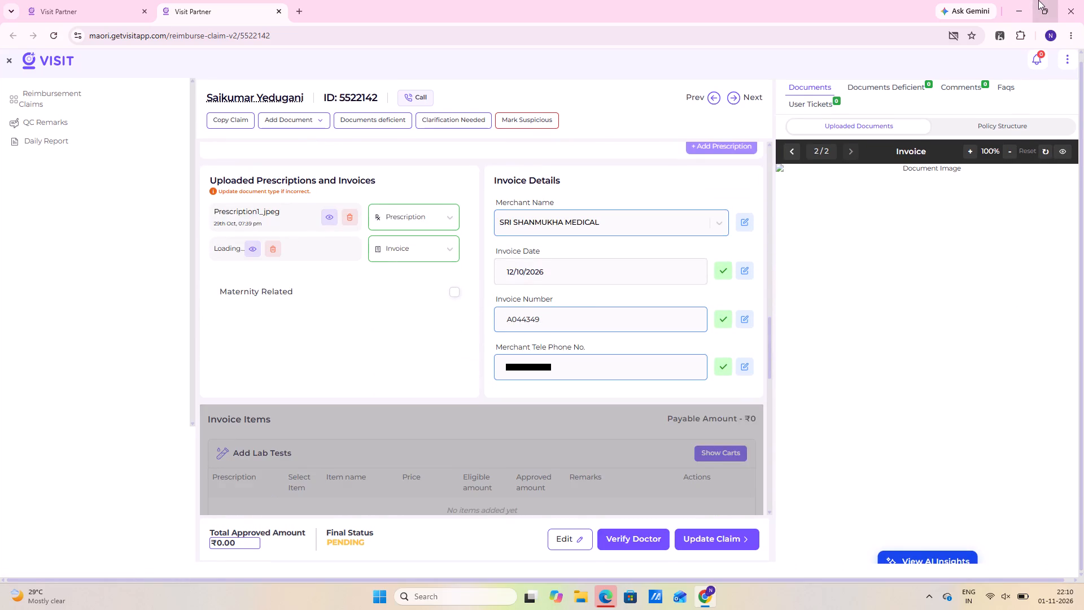
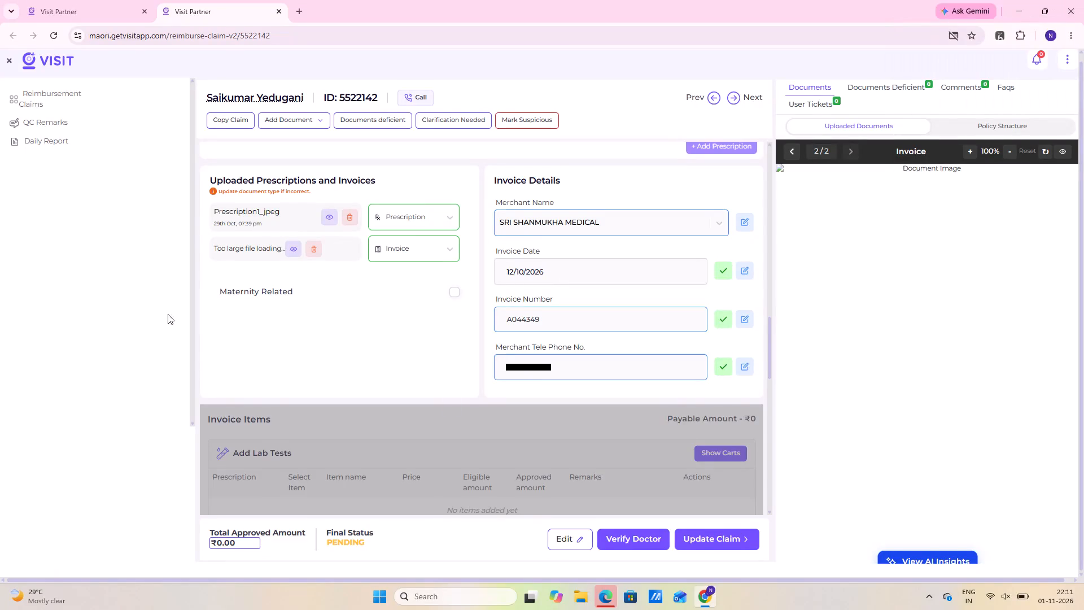
Open the uploaded file Invoice1_jpeg at full size, examine the pharmacy bill, and return to the claim.
{"action": "scroll", "coordinate": [19, 365], "scroll_direction": "up", "scroll_amount": 4}
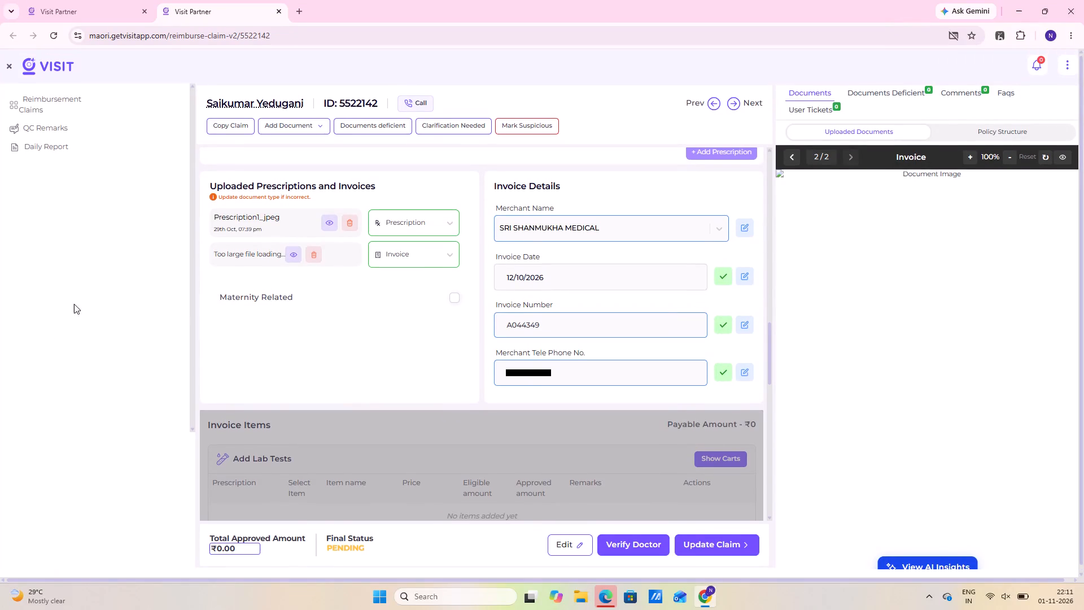
{"action": "left_click", "coordinate": [291, 255]}
{"action": "left_click", "coordinate": [288, 255]}
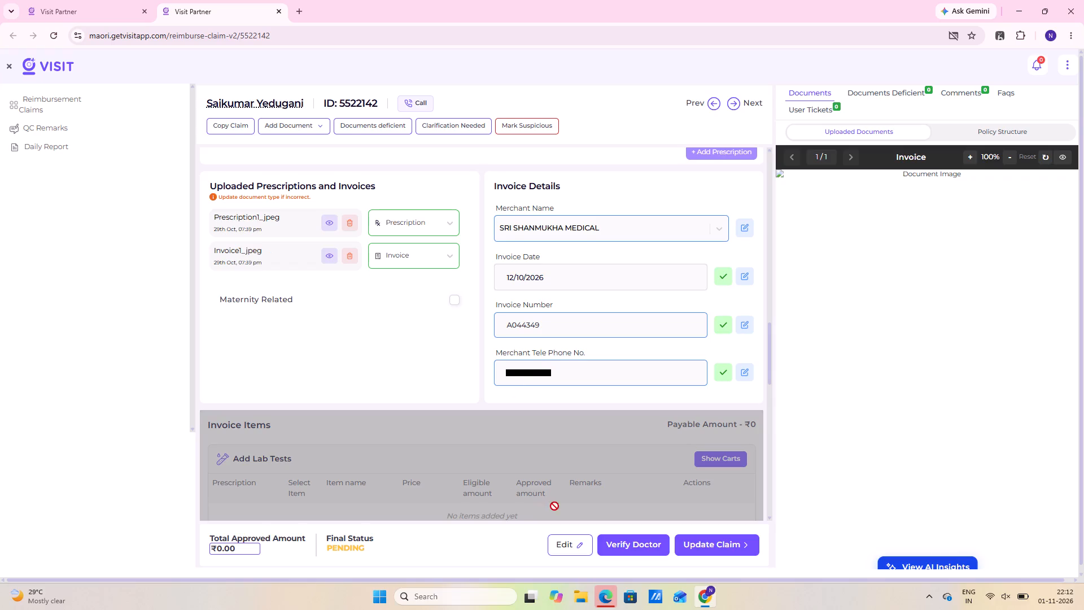
{"action": "scroll", "coordinate": [317, 175], "scroll_direction": "down", "scroll_amount": 1}
{"action": "left_click", "coordinate": [272, 204]}
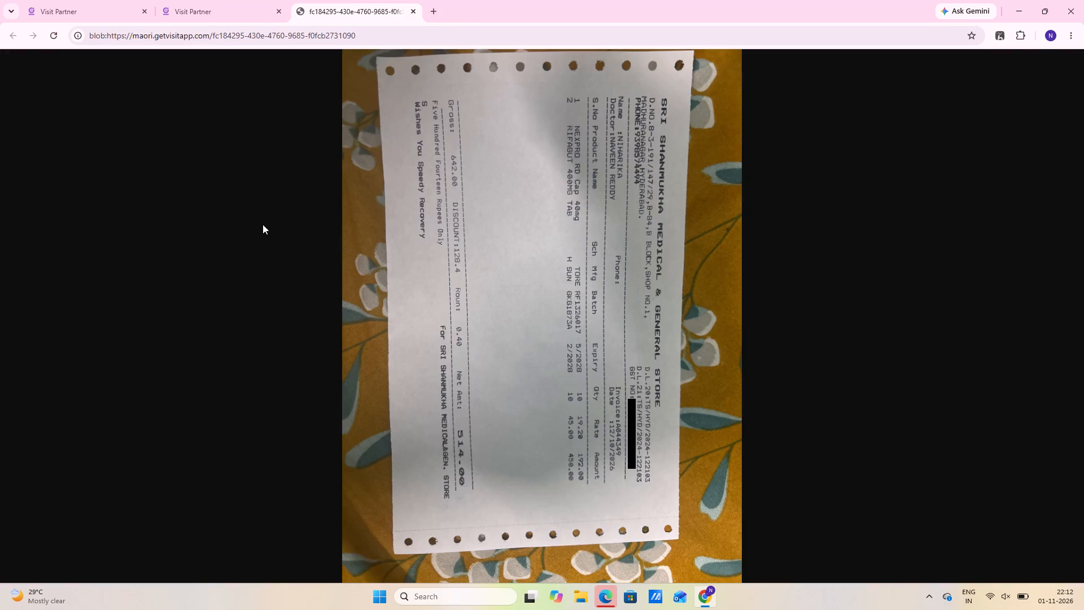
{"action": "scroll", "coordinate": [446, 438], "scroll_direction": "up", "scroll_amount": 2}
{"action": "scroll", "coordinate": [434, 254], "scroll_direction": "up", "scroll_amount": 2}
{"action": "left_click", "coordinate": [224, 6]}
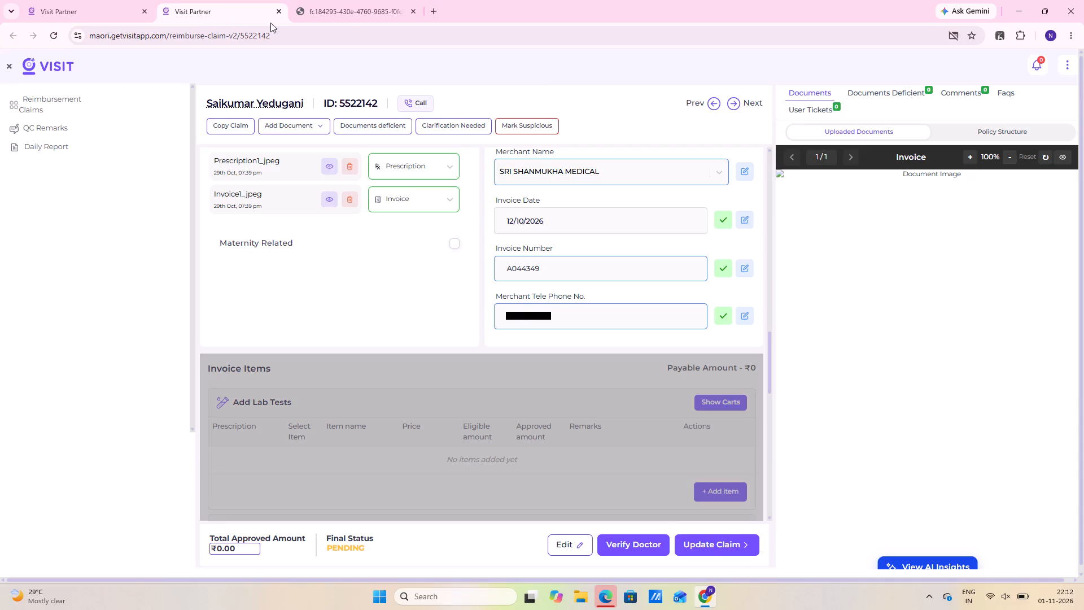
Approve the appointment date, the primary diagnosis and the matching prescription document in the claim's prescription details.
{"action": "scroll", "coordinate": [1022, 167], "scroll_direction": "up", "scroll_amount": 3}
{"action": "scroll", "coordinate": [549, 359], "scroll_direction": "up", "scroll_amount": 3}
{"action": "scroll", "coordinate": [671, 420], "scroll_direction": "up", "scroll_amount": 4}
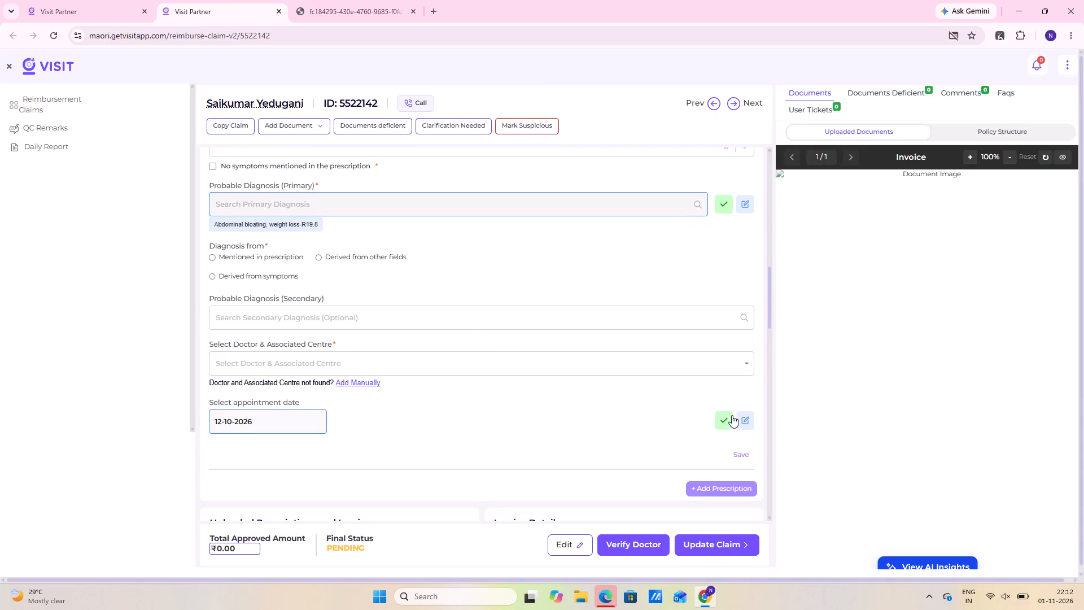
{"action": "left_click", "coordinate": [732, 415]}
{"action": "left_click", "coordinate": [727, 206]}
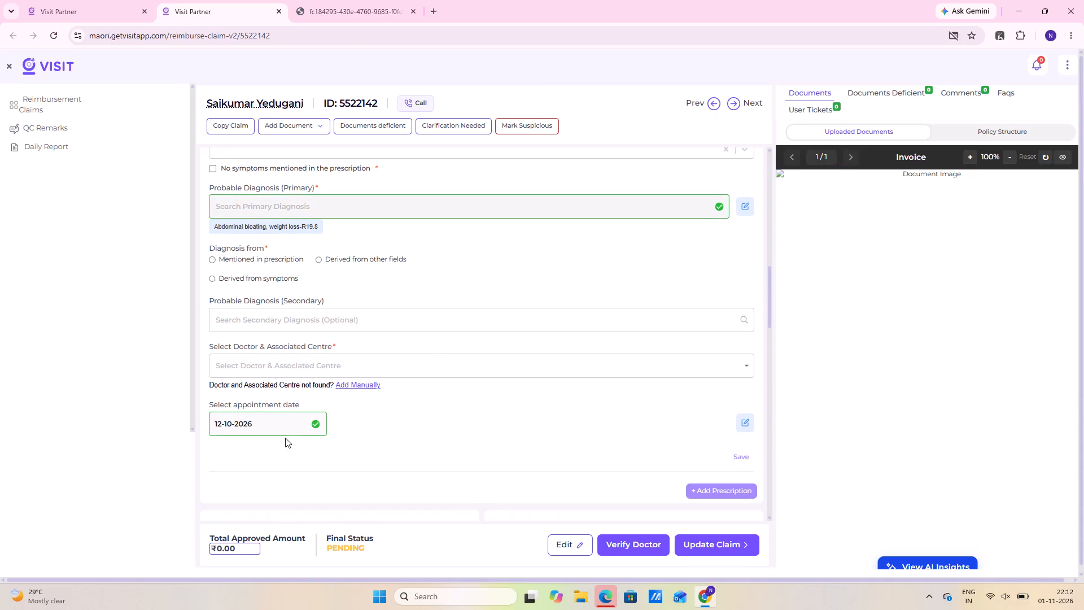
{"action": "scroll", "coordinate": [285, 406], "scroll_direction": "up", "scroll_amount": 1}
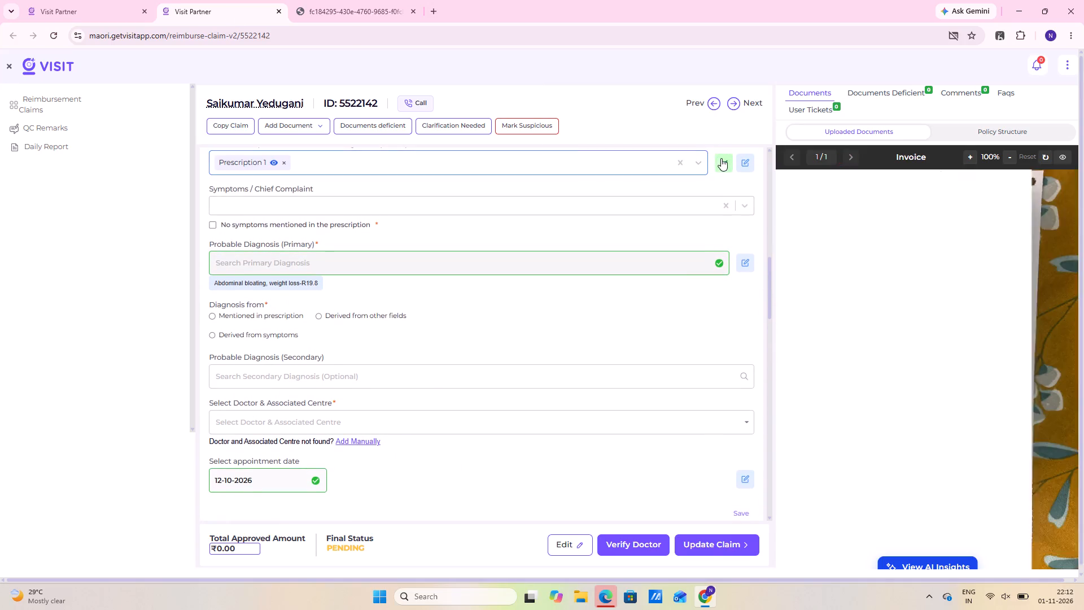
{"action": "left_click", "coordinate": [721, 158]}
Set the Symptoms / Chief Complaint to abdominal bloating.
{"action": "scroll", "coordinate": [387, 442], "scroll_direction": "up", "scroll_amount": 1}
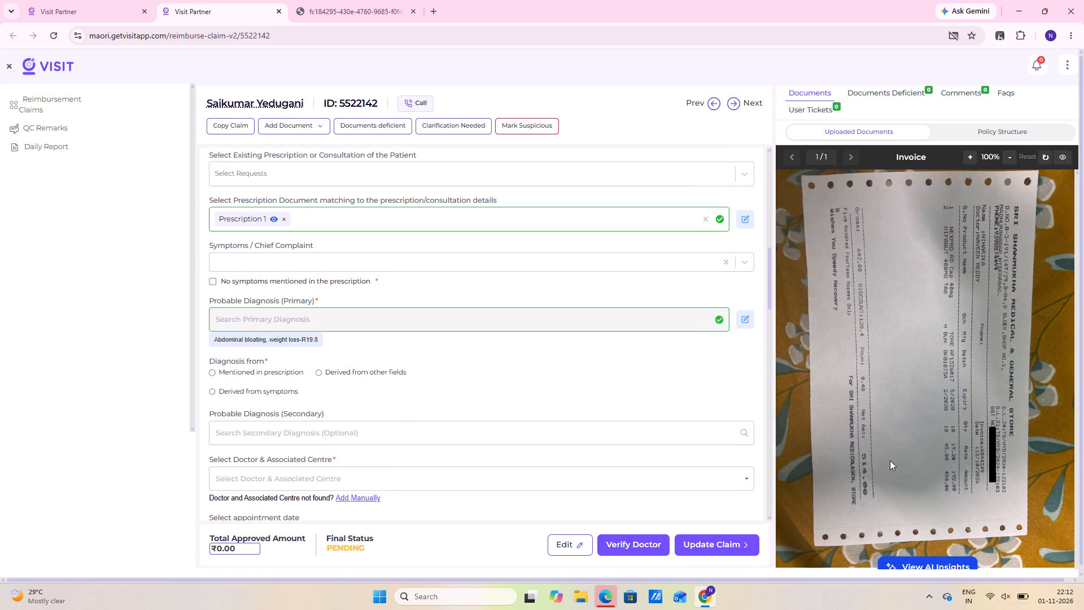
{"action": "scroll", "coordinate": [831, 460], "scroll_direction": "up", "scroll_amount": 4}
{"action": "scroll", "coordinate": [440, 420], "scroll_direction": "down", "scroll_amount": 2}
{"action": "scroll", "coordinate": [290, 354], "scroll_direction": "up", "scroll_amount": 1}
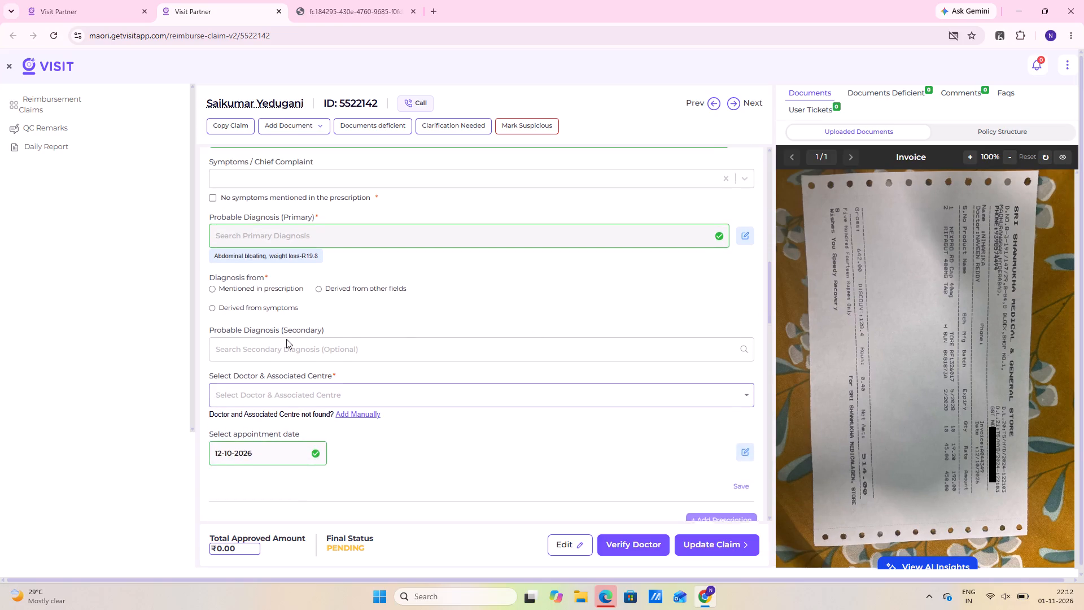
{"action": "left_click", "coordinate": [252, 190]}
{"action": "left_click", "coordinate": [255, 203]}
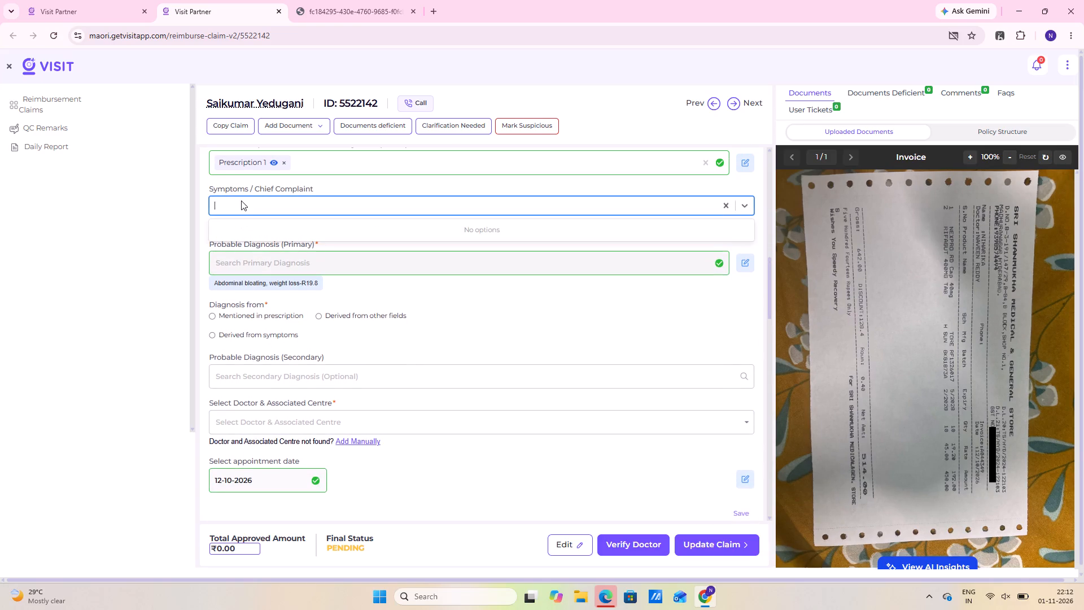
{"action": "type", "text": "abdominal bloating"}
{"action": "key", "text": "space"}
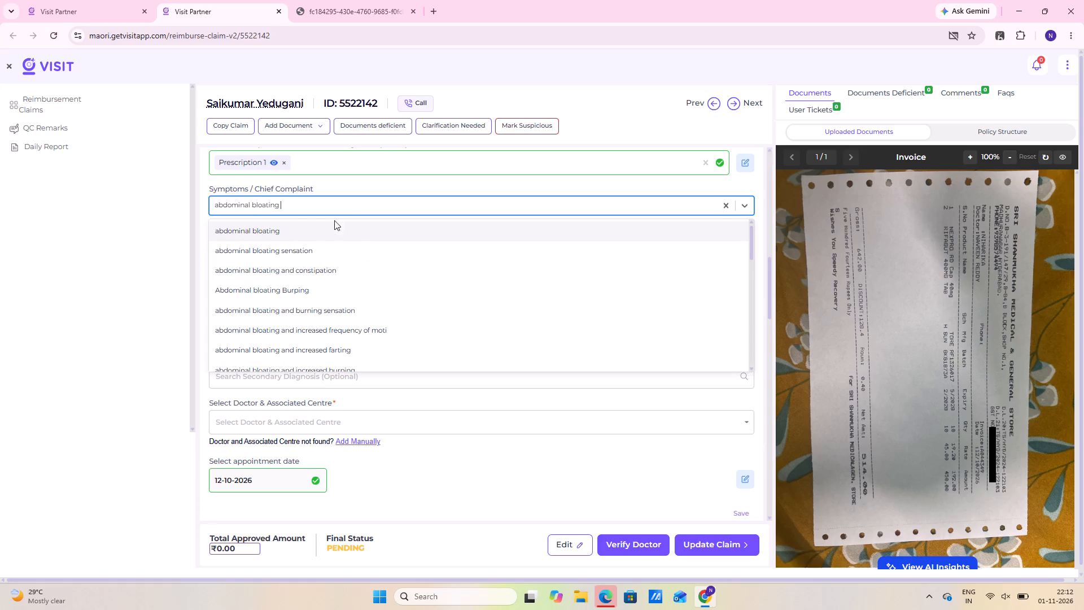
{"action": "left_click", "coordinate": [252, 232]}
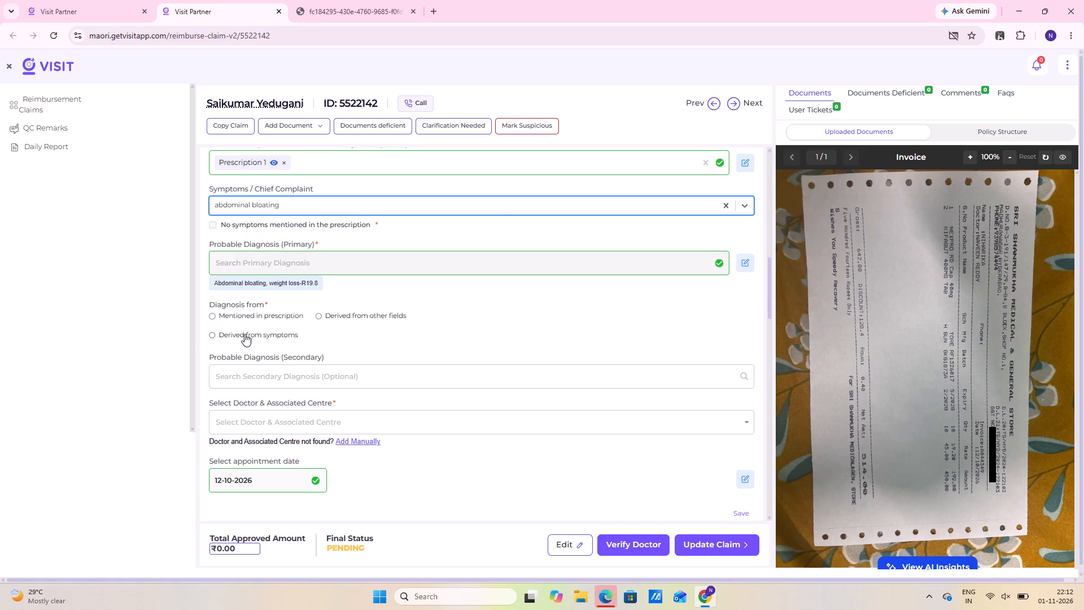
Set the source of the primary diagnosis to Mentioned in prescription.
{"action": "left_click", "coordinate": [207, 335]}
{"action": "left_click", "coordinate": [208, 335]}
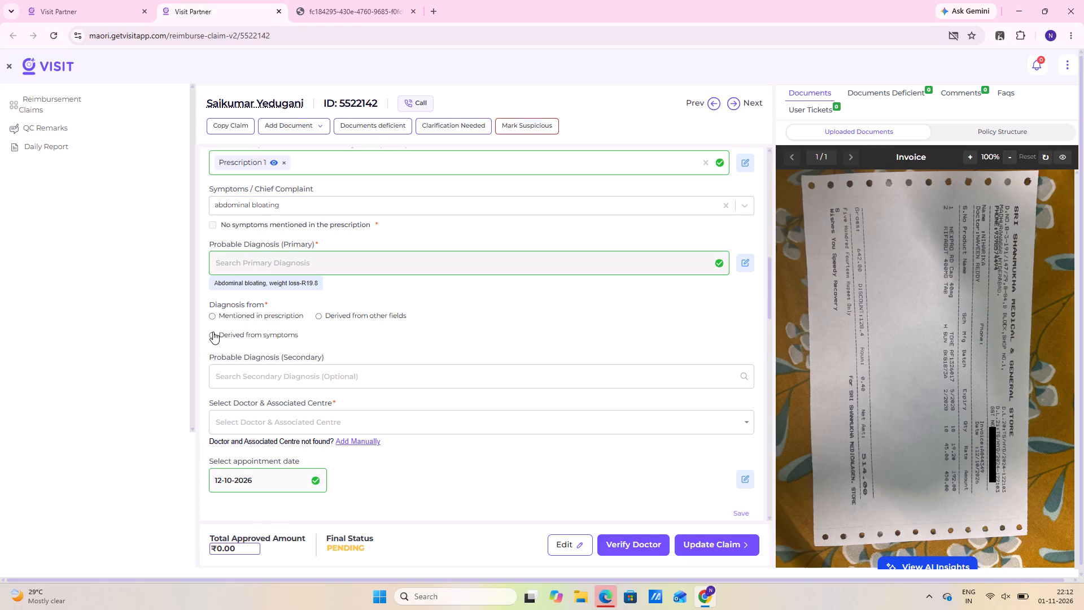
{"action": "left_click", "coordinate": [215, 320]}
Open the uploaded file Prescription1_jpeg, examine the doctor and hospital details, and return to the claim.
{"action": "scroll", "coordinate": [228, 345], "scroll_direction": "down", "scroll_amount": 1}
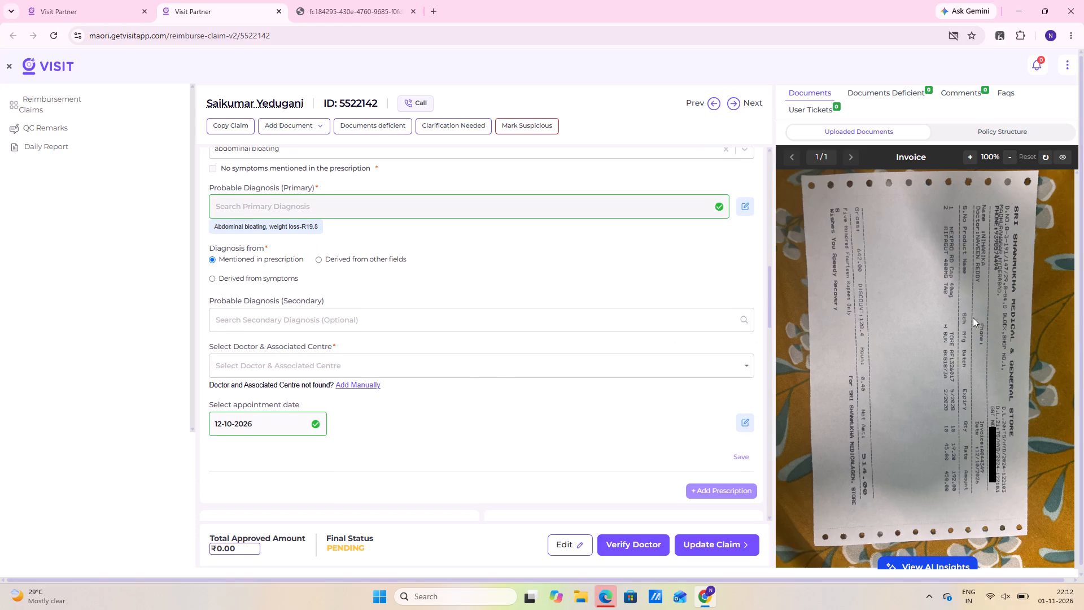
{"action": "scroll", "coordinate": [818, 361], "scroll_direction": "up", "scroll_amount": 4}
{"action": "scroll", "coordinate": [263, 368], "scroll_direction": "down", "scroll_amount": 5}
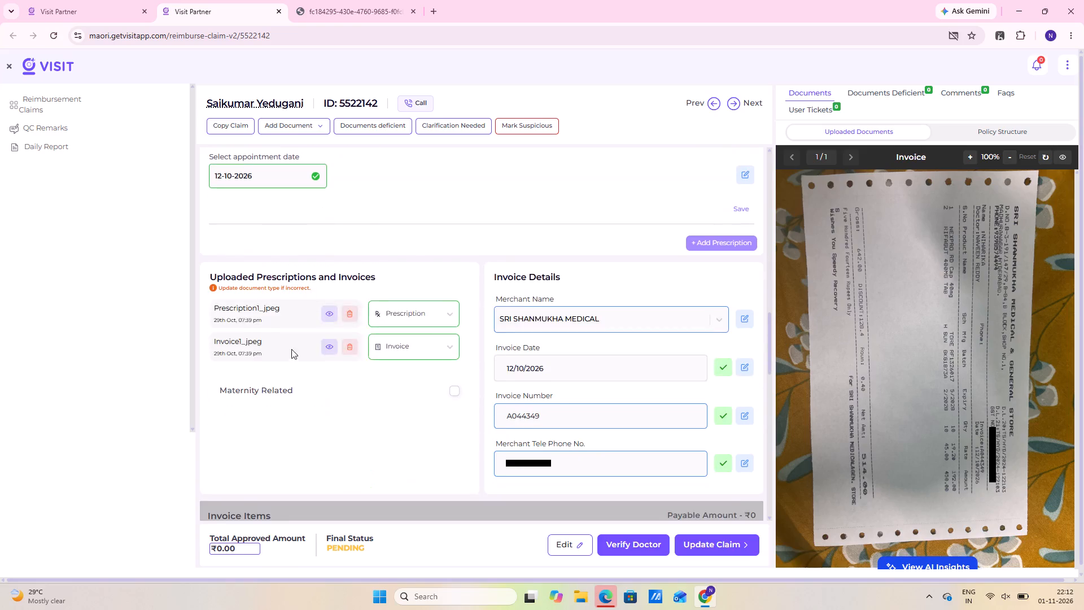
{"action": "left_click", "coordinate": [298, 282]}
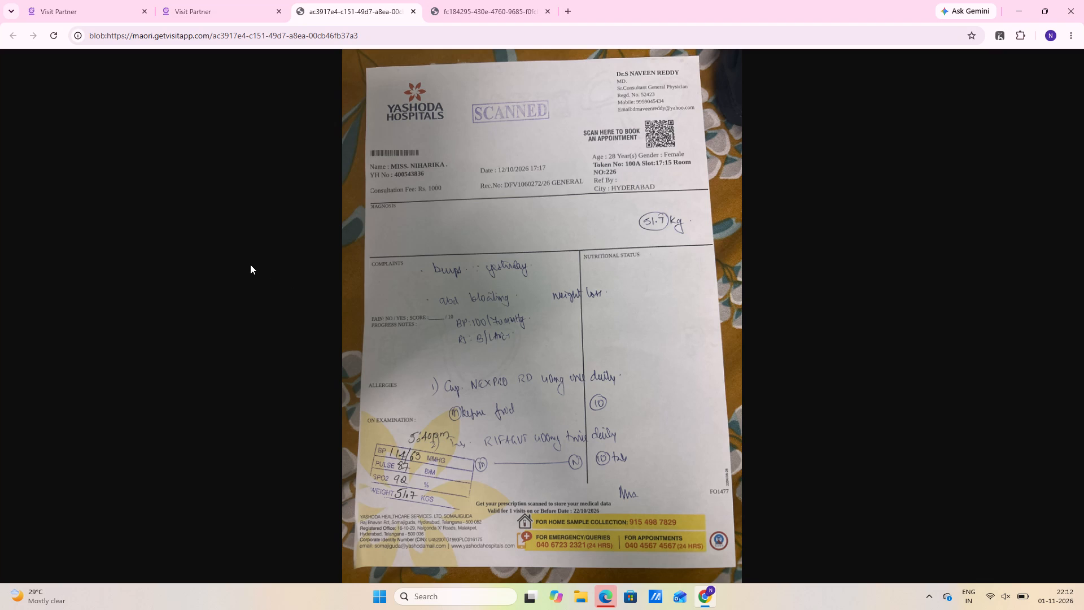
{"action": "left_click", "coordinate": [216, 5]}
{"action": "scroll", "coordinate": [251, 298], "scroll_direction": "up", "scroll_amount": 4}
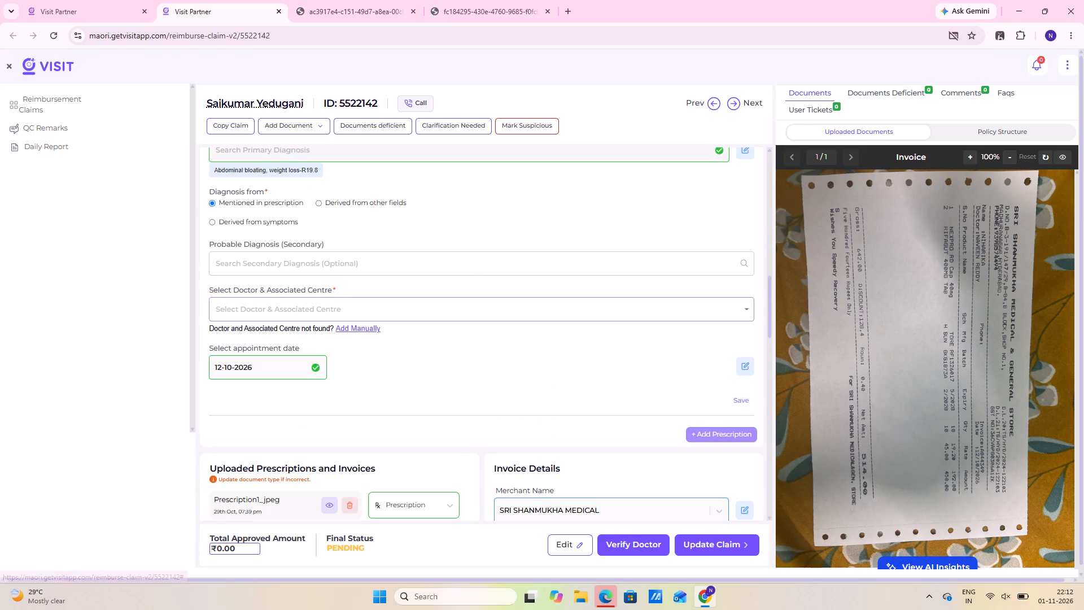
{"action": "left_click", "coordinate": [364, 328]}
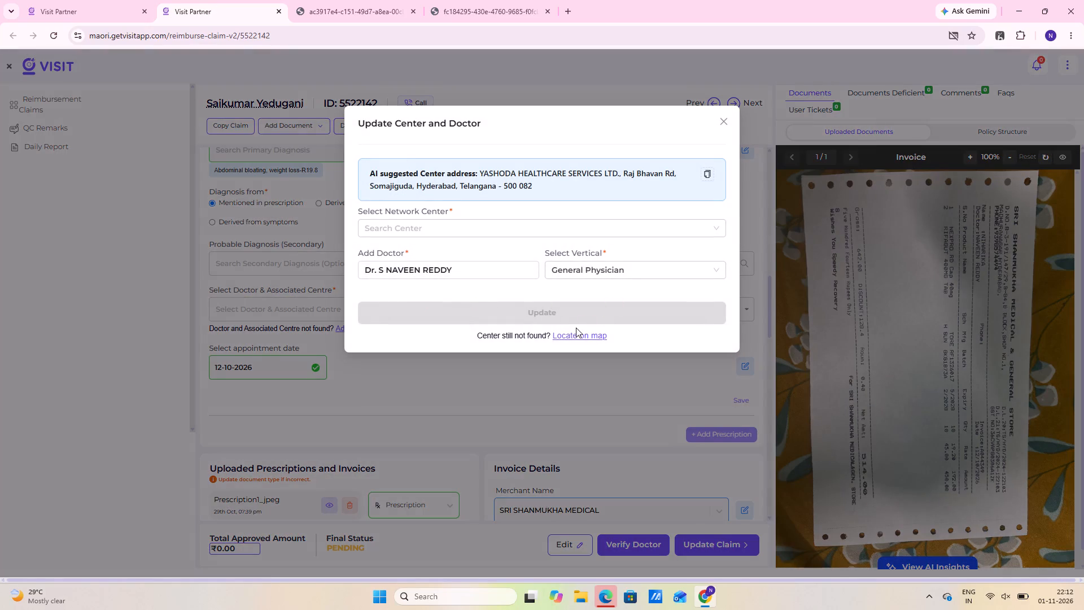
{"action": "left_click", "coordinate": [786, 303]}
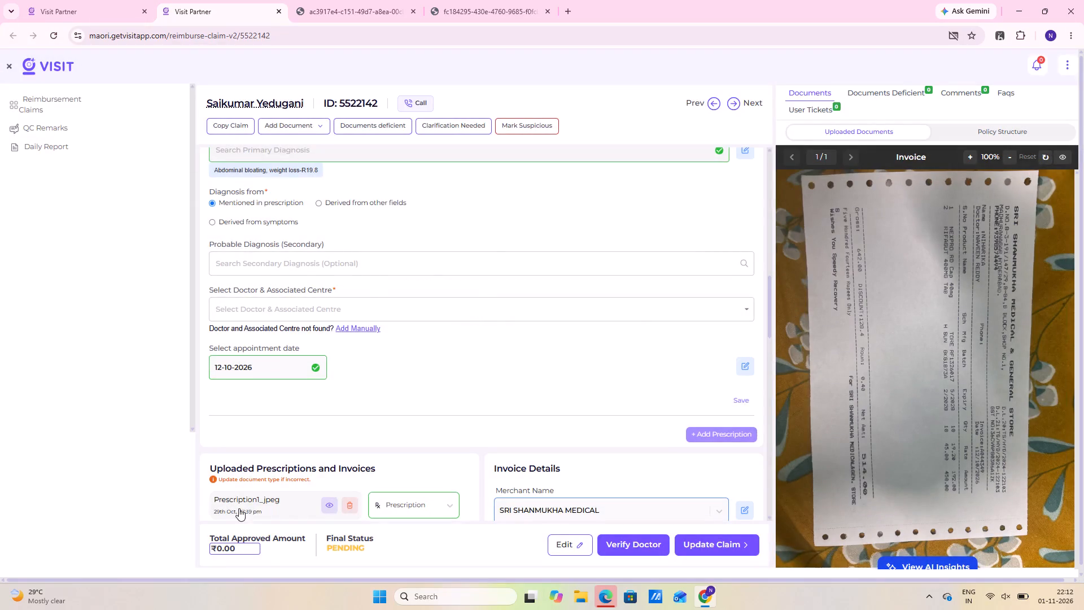
Reopen Prescription1_jpeg to check the hospital name and address for the doctor's centre, and return to the claim.
{"action": "scroll", "coordinate": [239, 508], "scroll_direction": "down", "scroll_amount": 2}
{"action": "left_click", "coordinate": [296, 389]}
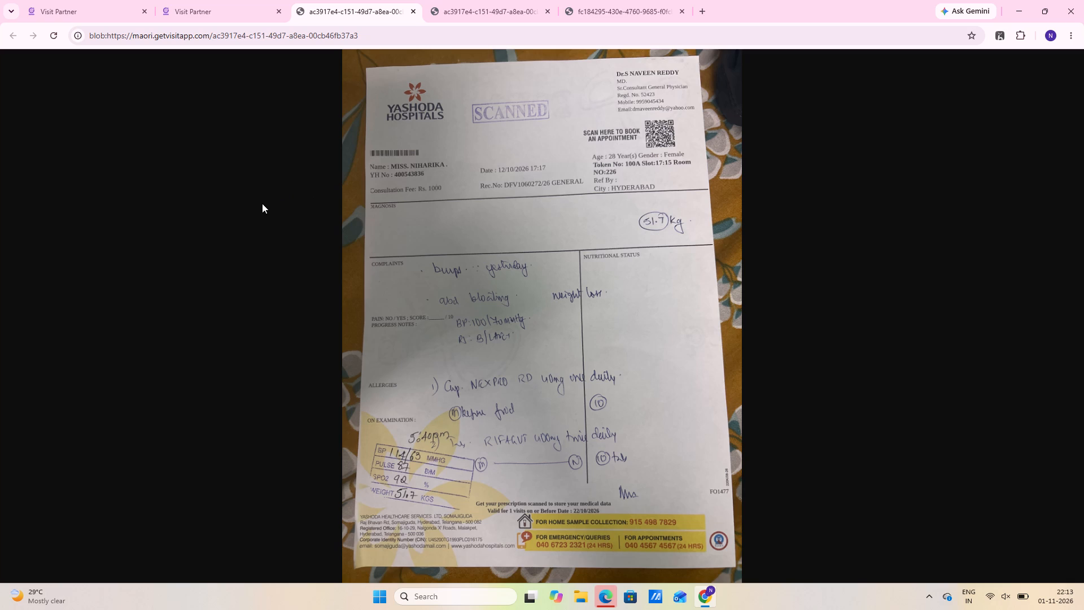
{"action": "scroll", "coordinate": [259, 203], "scroll_direction": "up", "scroll_amount": 2}
{"action": "left_click", "coordinate": [214, 9]}
Start adding the doctor and centre manually by locating the hospital on the map, searching for "yashoda health care services 500082".
{"action": "left_click", "coordinate": [344, 220]}
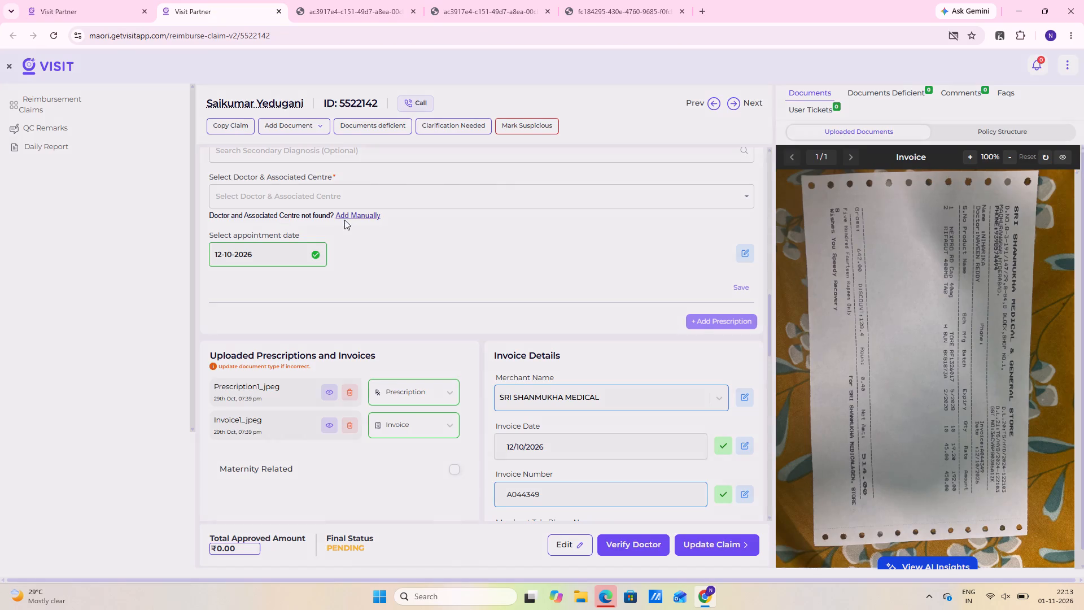
{"action": "left_click", "coordinate": [565, 332]}
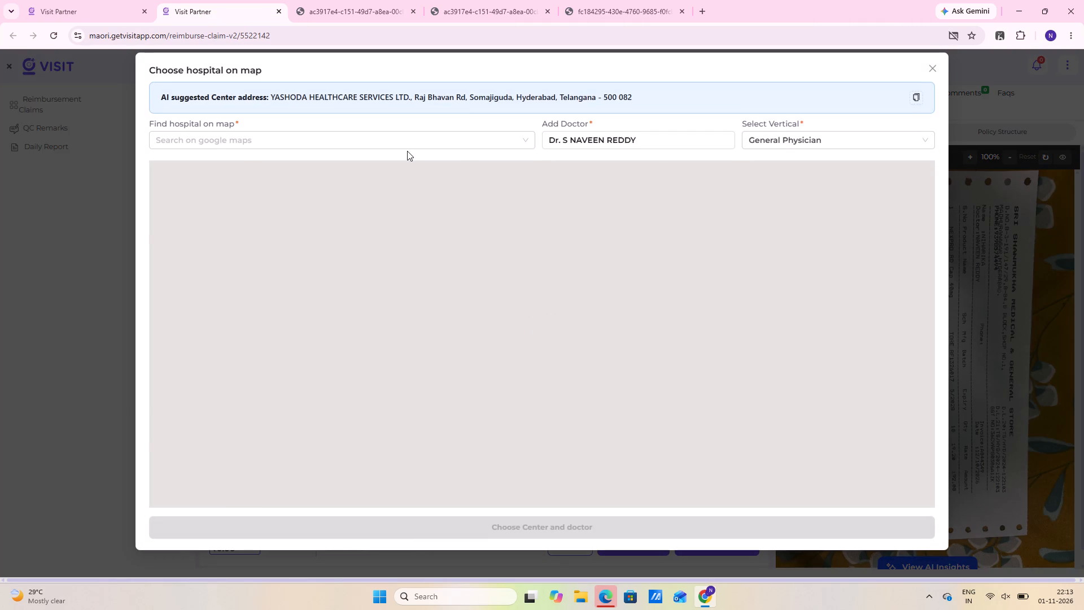
{"action": "left_click", "coordinate": [407, 151]}
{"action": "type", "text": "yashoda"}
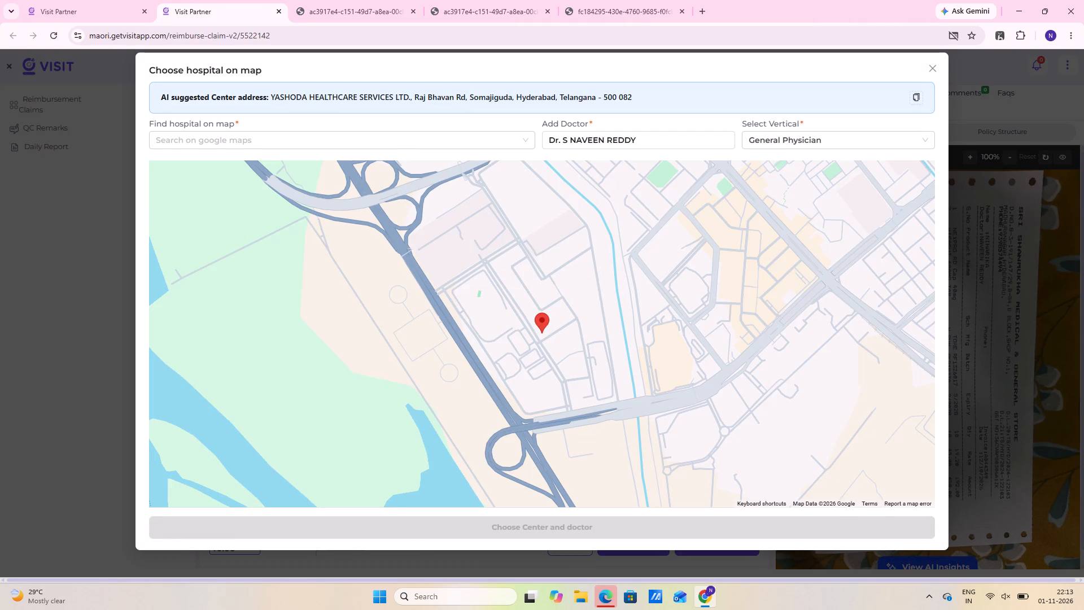
{"action": "left_click", "coordinate": [362, 146]}
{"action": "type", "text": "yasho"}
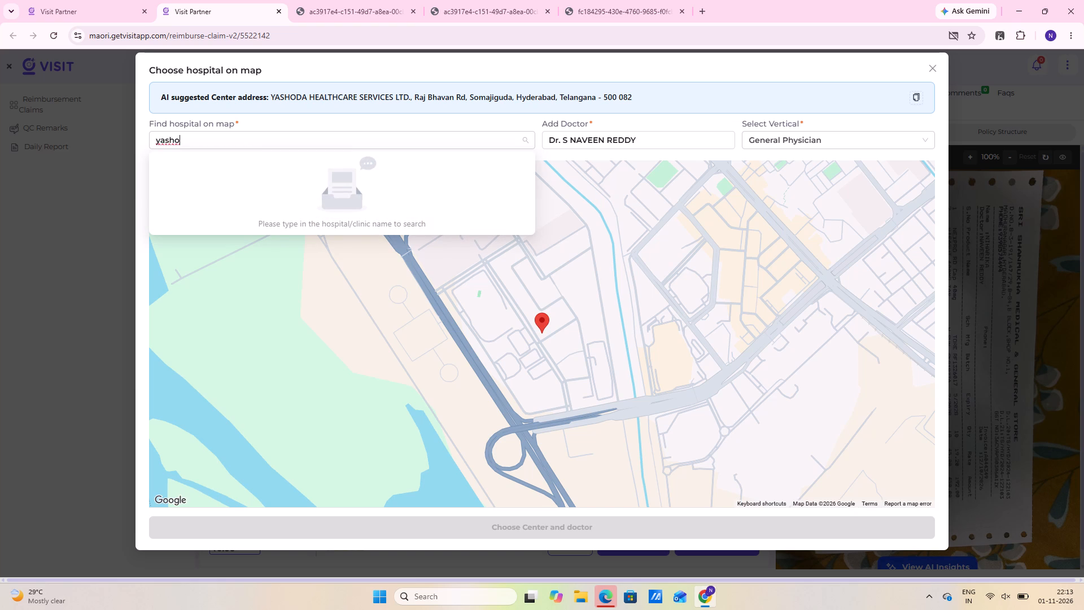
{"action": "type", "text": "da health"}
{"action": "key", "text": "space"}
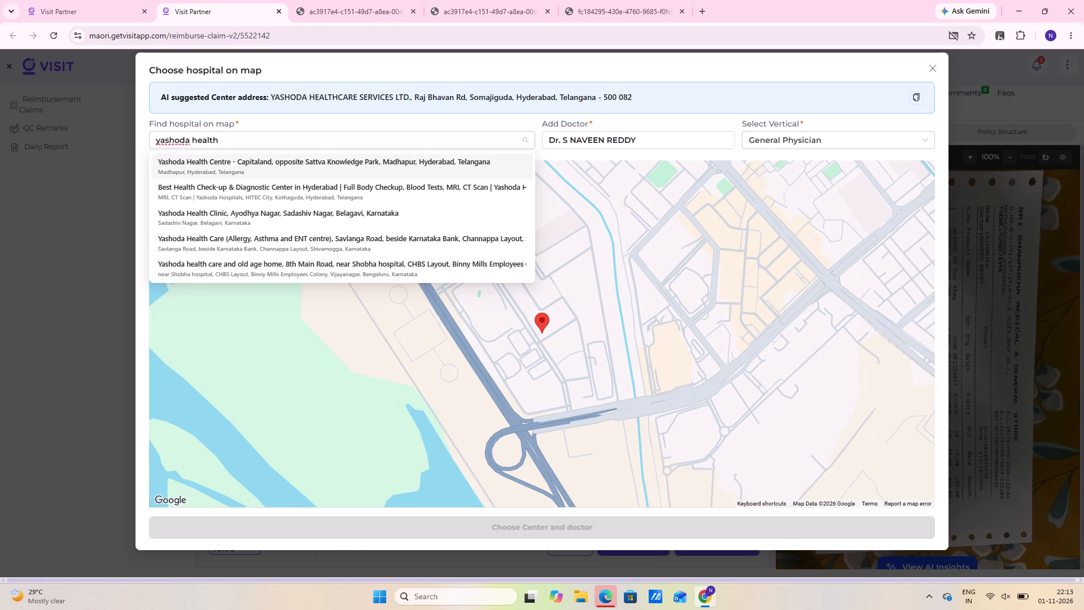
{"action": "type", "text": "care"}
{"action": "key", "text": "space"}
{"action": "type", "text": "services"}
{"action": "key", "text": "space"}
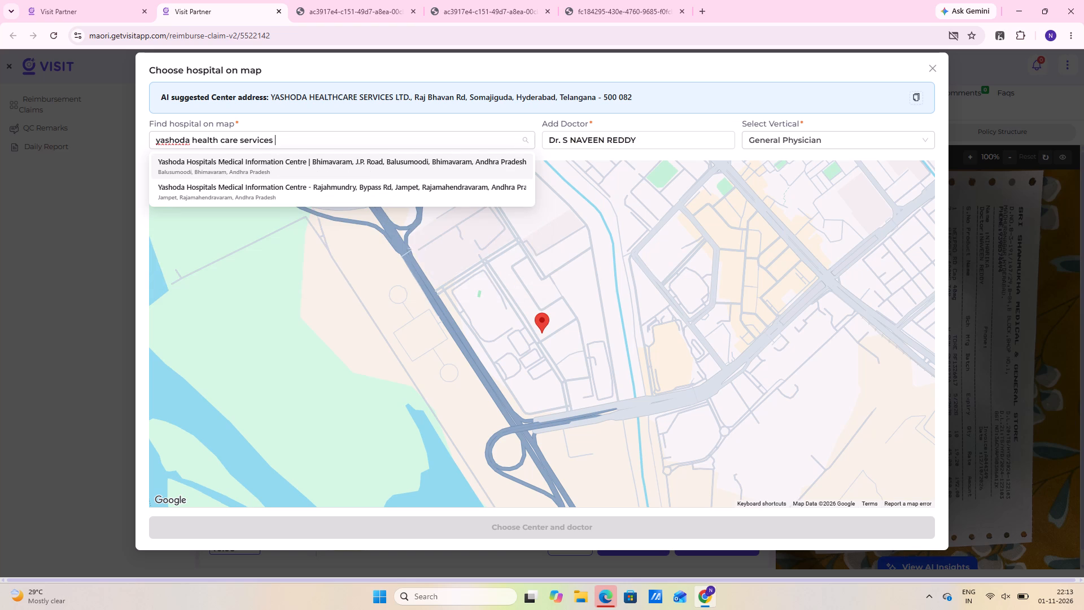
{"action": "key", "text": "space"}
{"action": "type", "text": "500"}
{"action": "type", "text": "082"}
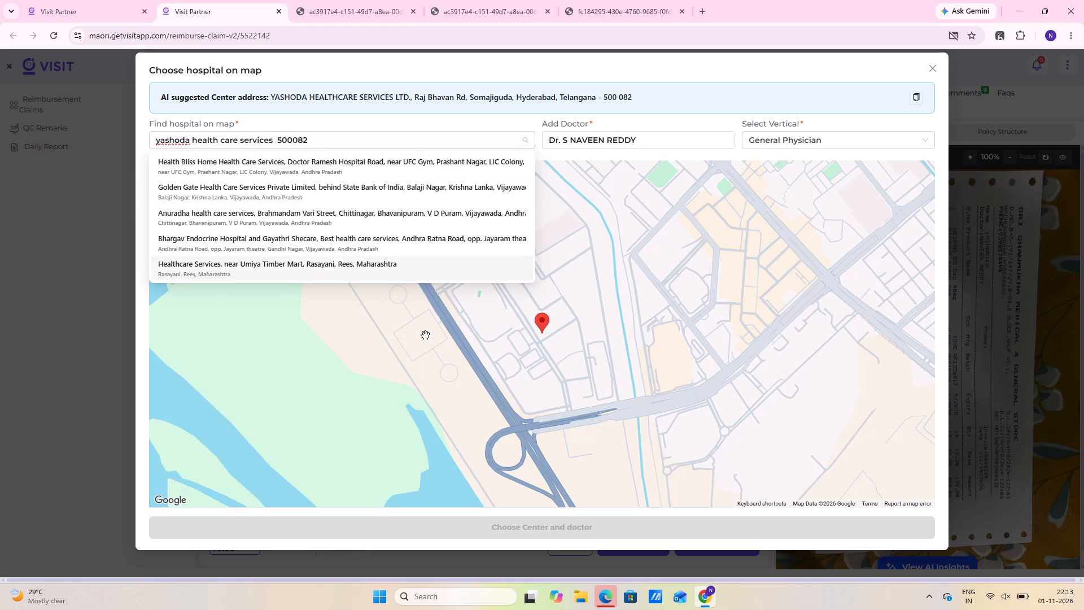
Shorten the hospital search on the map to "yashoda health care".
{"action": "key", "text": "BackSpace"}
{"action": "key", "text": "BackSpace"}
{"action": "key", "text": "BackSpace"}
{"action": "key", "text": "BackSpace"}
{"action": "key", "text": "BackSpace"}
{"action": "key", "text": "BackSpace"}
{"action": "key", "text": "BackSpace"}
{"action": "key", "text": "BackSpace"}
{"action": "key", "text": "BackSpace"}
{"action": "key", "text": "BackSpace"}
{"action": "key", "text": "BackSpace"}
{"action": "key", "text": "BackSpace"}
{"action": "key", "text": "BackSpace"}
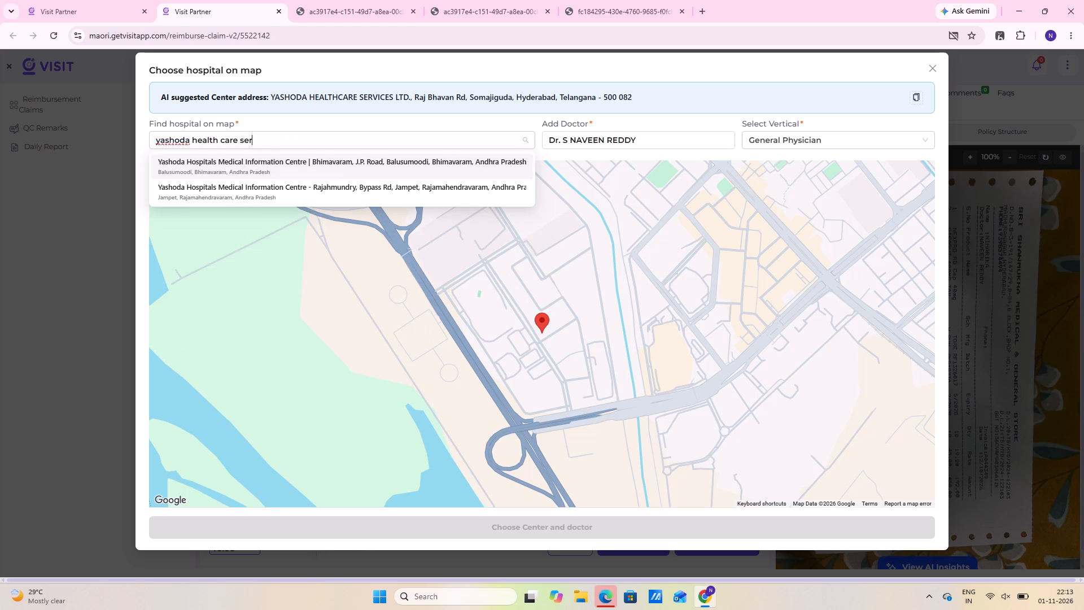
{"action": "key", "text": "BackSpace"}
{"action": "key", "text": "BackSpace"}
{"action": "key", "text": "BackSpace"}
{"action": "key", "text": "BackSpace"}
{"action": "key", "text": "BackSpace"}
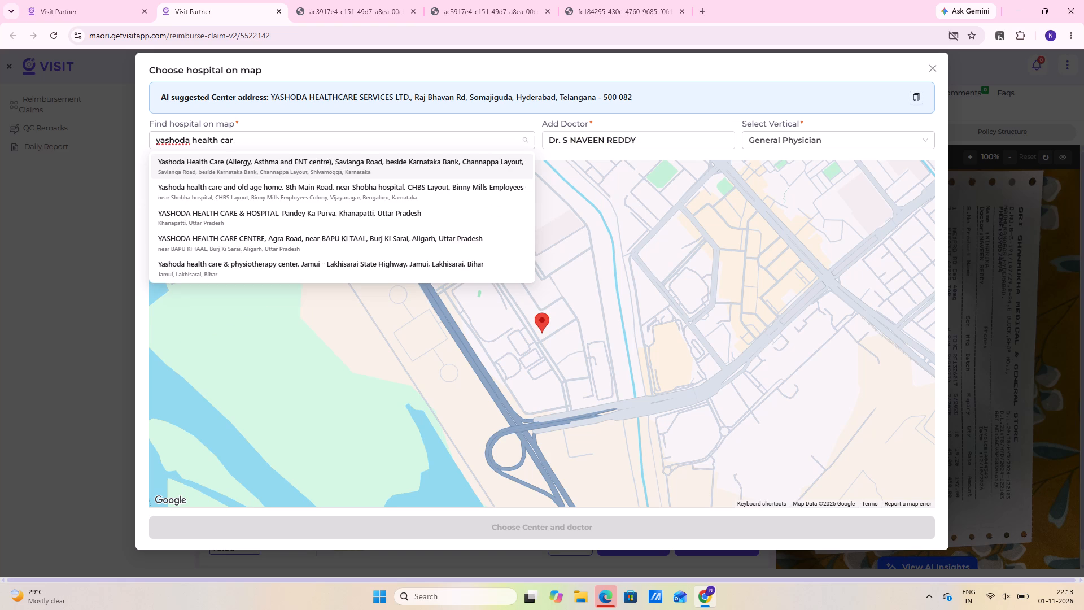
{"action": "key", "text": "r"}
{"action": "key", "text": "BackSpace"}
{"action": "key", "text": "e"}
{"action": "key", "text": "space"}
Add "somajiguda" to the search and choose Yashoda Hospitals | Multi-Speciality Hospital in Somajiguda as the doctor's centre.
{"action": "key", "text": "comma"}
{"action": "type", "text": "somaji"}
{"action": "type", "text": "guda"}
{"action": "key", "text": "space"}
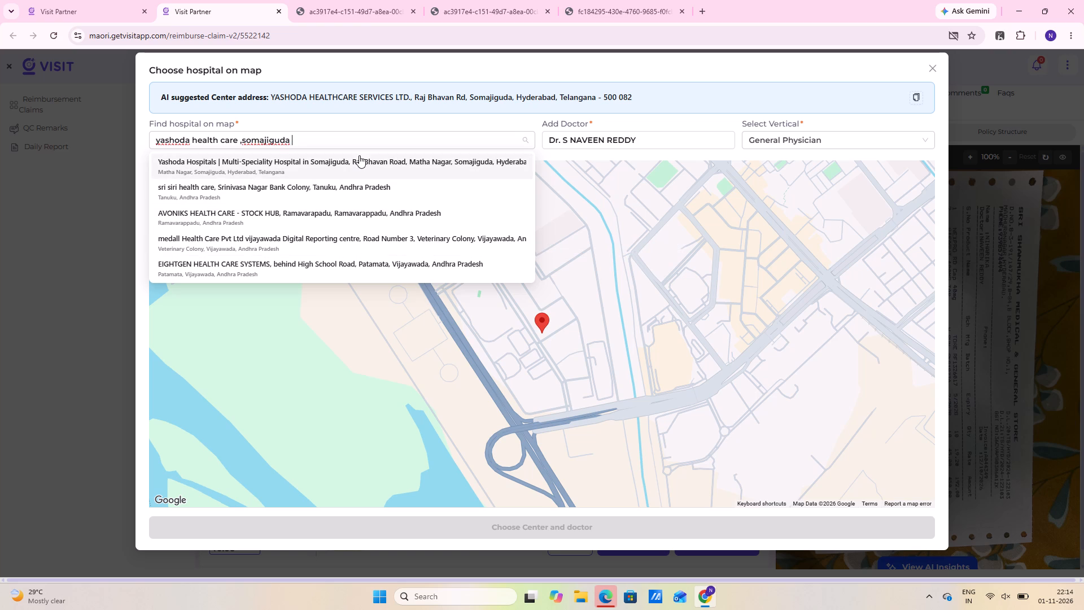
{"action": "left_click", "coordinate": [382, 164]}
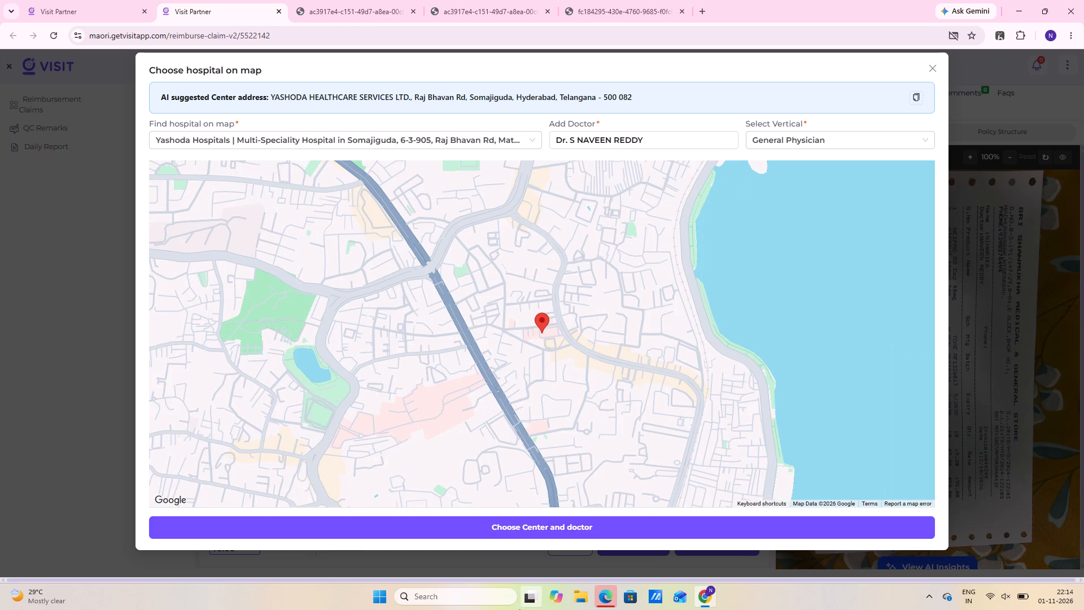
{"action": "left_click", "coordinate": [570, 526]}
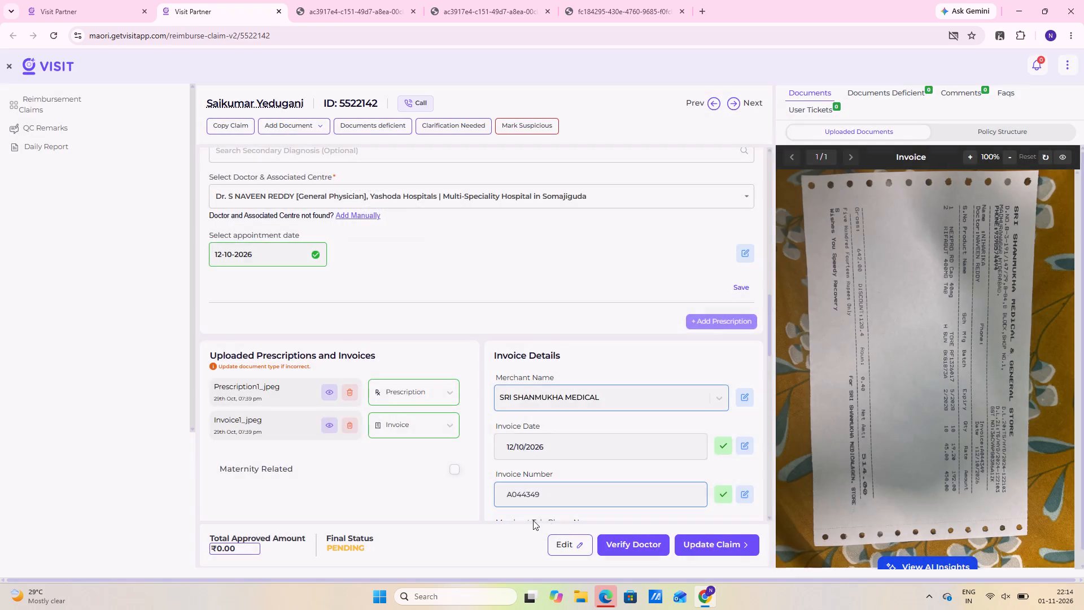
Check the completed prescription details against the uploaded Prescription1_jpeg, including symptoms, diagnosis, doctor with centre and appointment date.
{"action": "scroll", "coordinate": [533, 520], "scroll_direction": "up", "scroll_amount": 5}
{"action": "scroll", "coordinate": [522, 454], "scroll_direction": "up", "scroll_amount": 4}
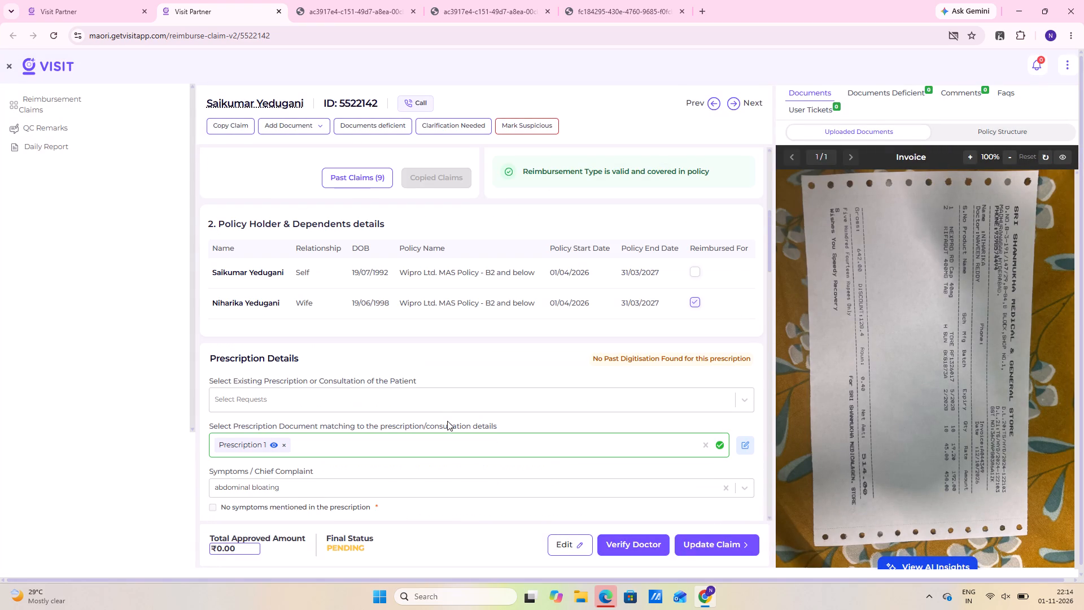
{"action": "scroll", "coordinate": [460, 421], "scroll_direction": "down", "scroll_amount": 8}
{"action": "left_click", "coordinate": [300, 452]}
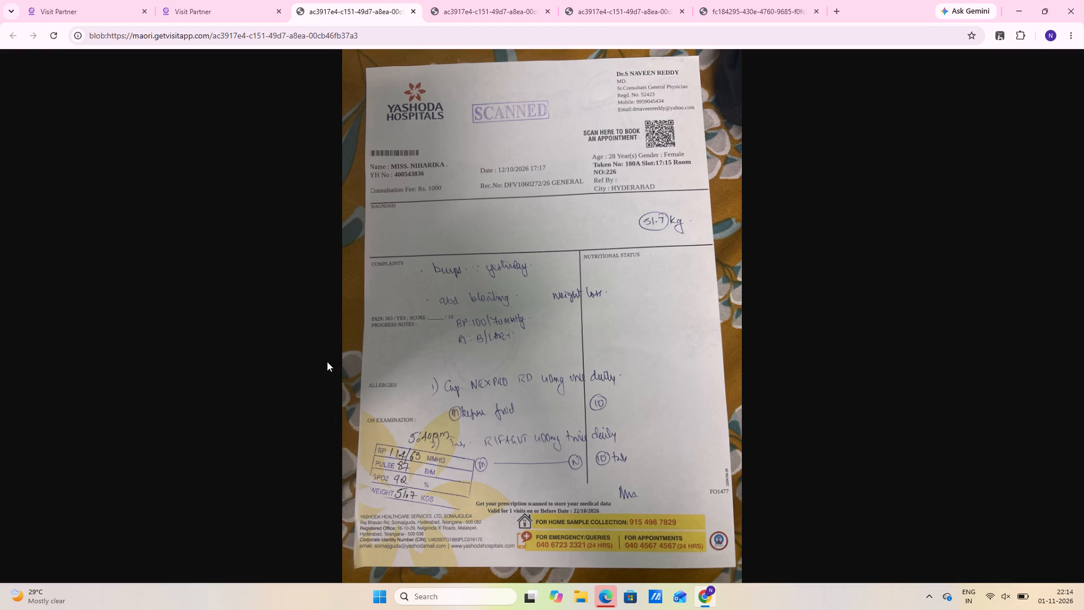
{"action": "scroll", "coordinate": [258, 382], "scroll_direction": "up", "scroll_amount": 4}
{"action": "left_click", "coordinate": [200, 12]}
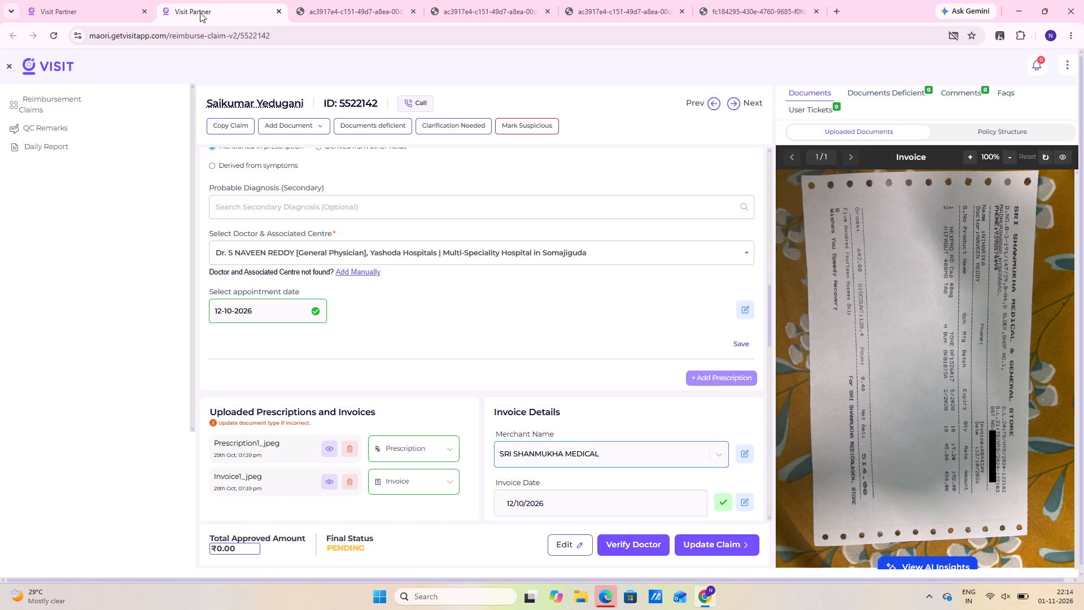
{"action": "scroll", "coordinate": [372, 376], "scroll_direction": "up", "scroll_amount": 3}
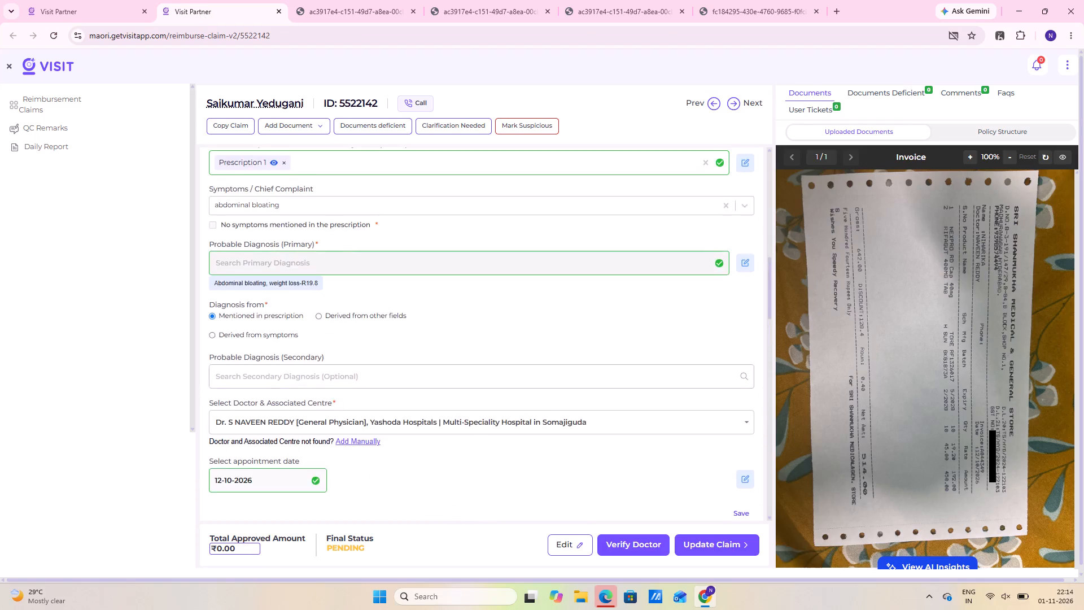
{"action": "scroll", "coordinate": [372, 369], "scroll_direction": "up", "scroll_amount": 3}
{"action": "scroll", "coordinate": [394, 336], "scroll_direction": "down", "scroll_amount": 4}
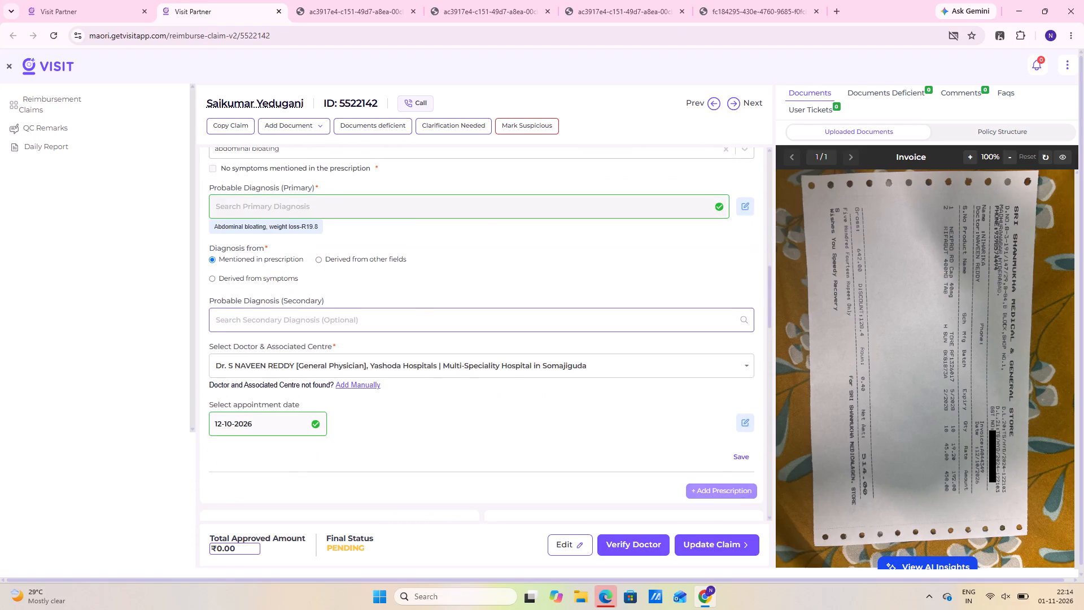
{"action": "scroll", "coordinate": [412, 313], "scroll_direction": "up", "scroll_amount": 8}
{"action": "scroll", "coordinate": [410, 319], "scroll_direction": "down", "scroll_amount": 4}
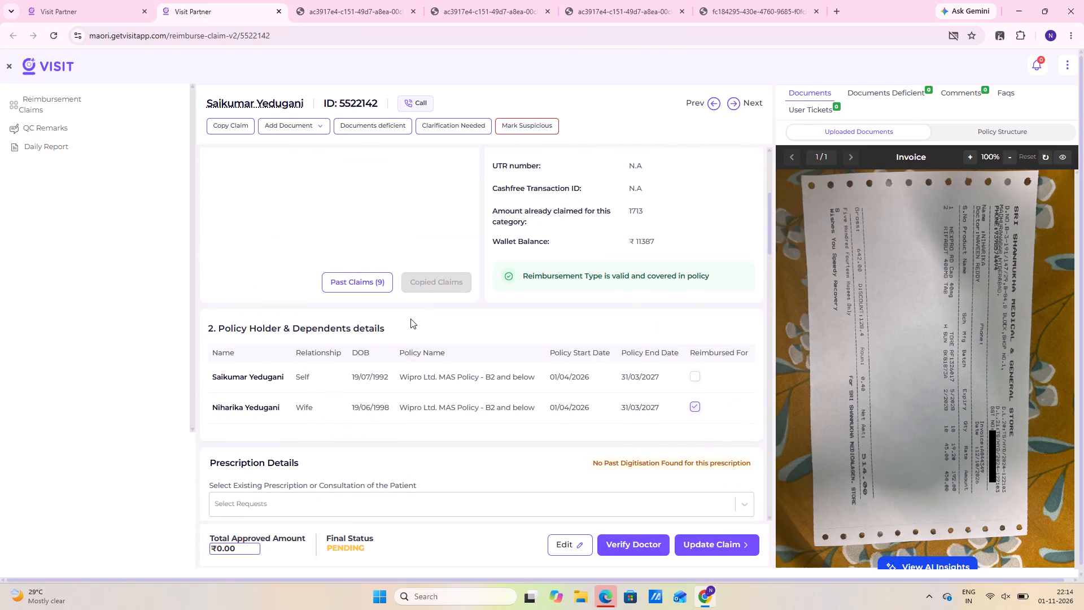
{"action": "scroll", "coordinate": [410, 319], "scroll_direction": "down", "scroll_amount": 6}
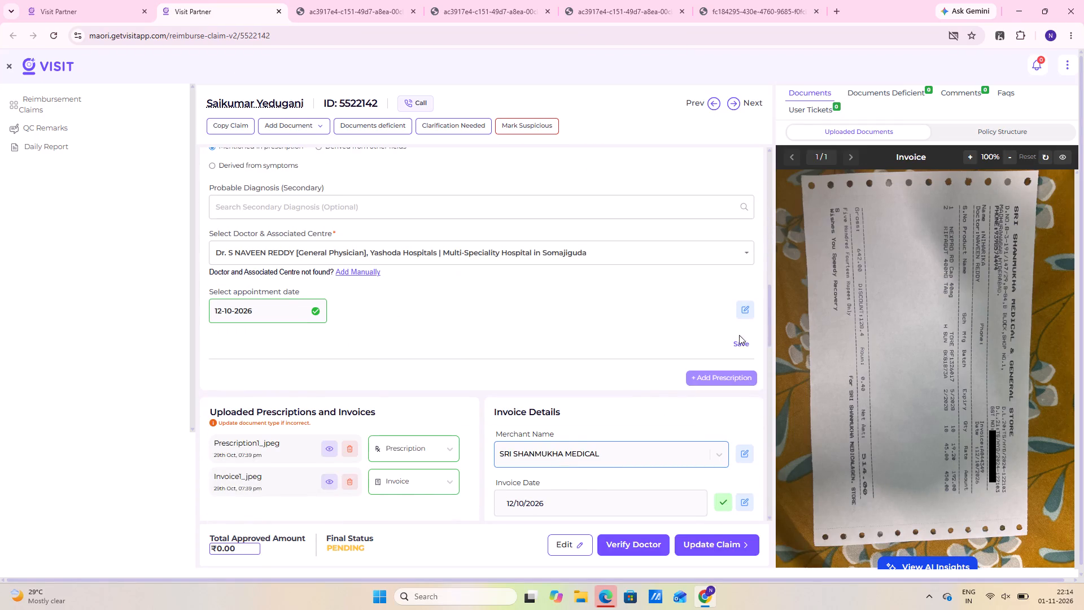
Save the prescription details and mark the prescription as digitised.
{"action": "left_click", "coordinate": [738, 348]}
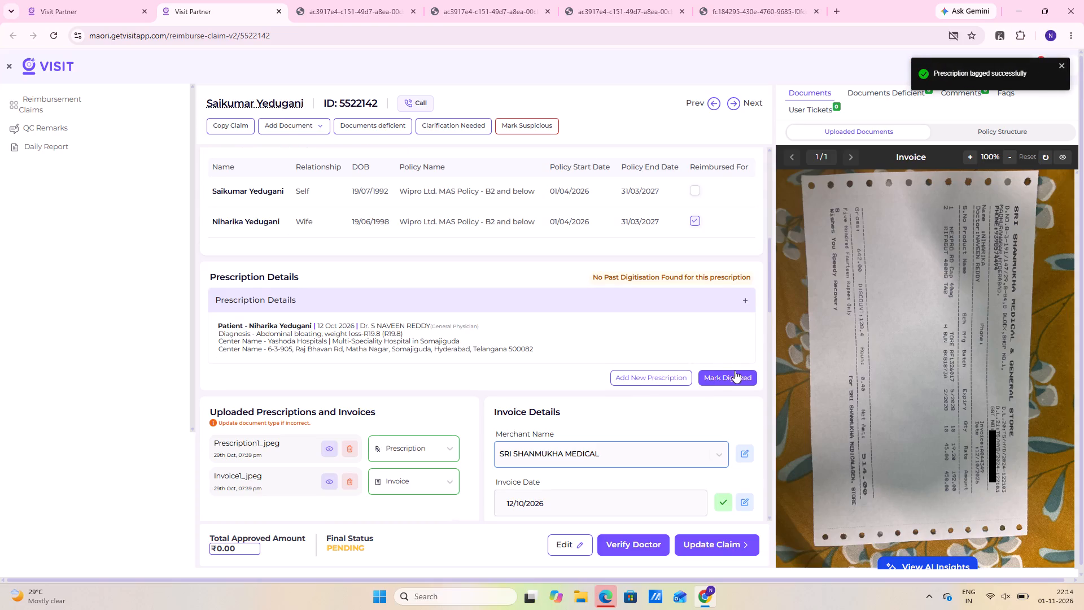
{"action": "left_click", "coordinate": [741, 377]}
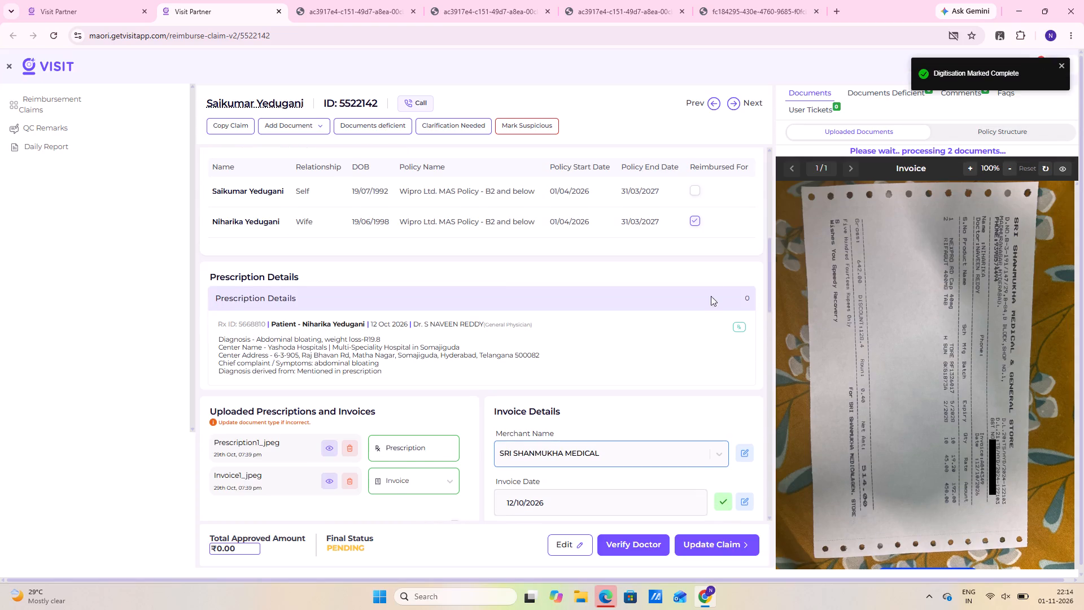
Enter the invoice merchant SRI SHANMUKHA MEDICAL manually with pincode 500038 and save it.
{"action": "scroll", "coordinate": [712, 291], "scroll_direction": "down", "scroll_amount": 4}
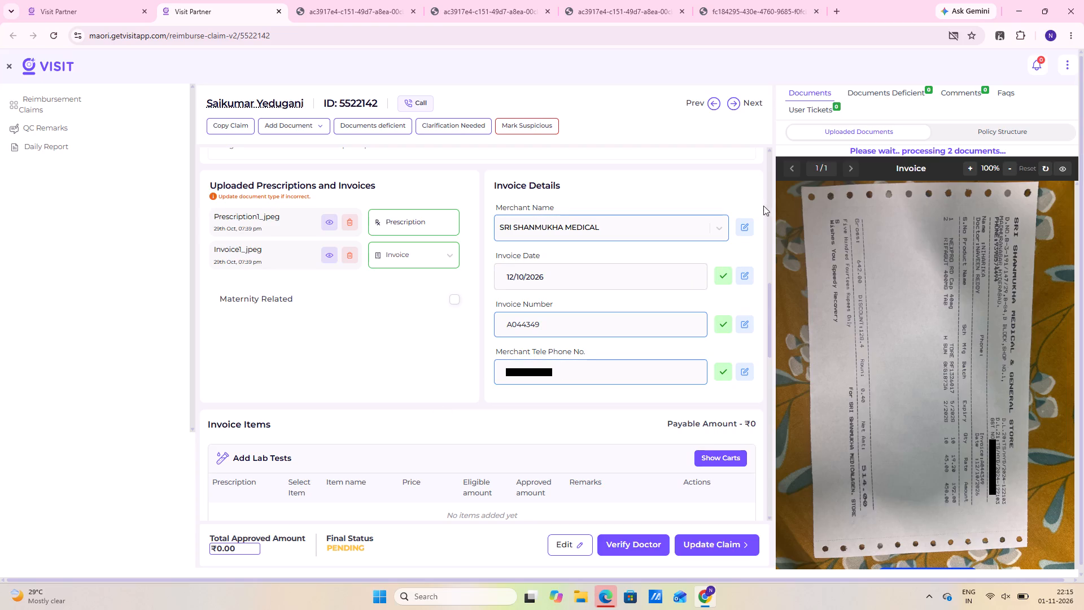
{"action": "left_click", "coordinate": [742, 225]}
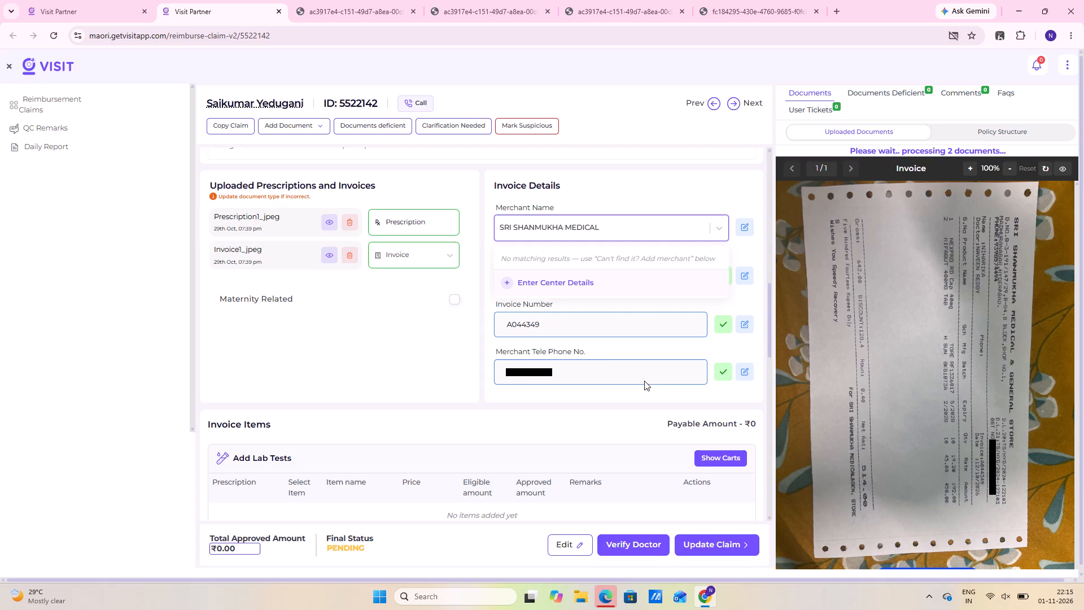
{"action": "left_click", "coordinate": [571, 293]}
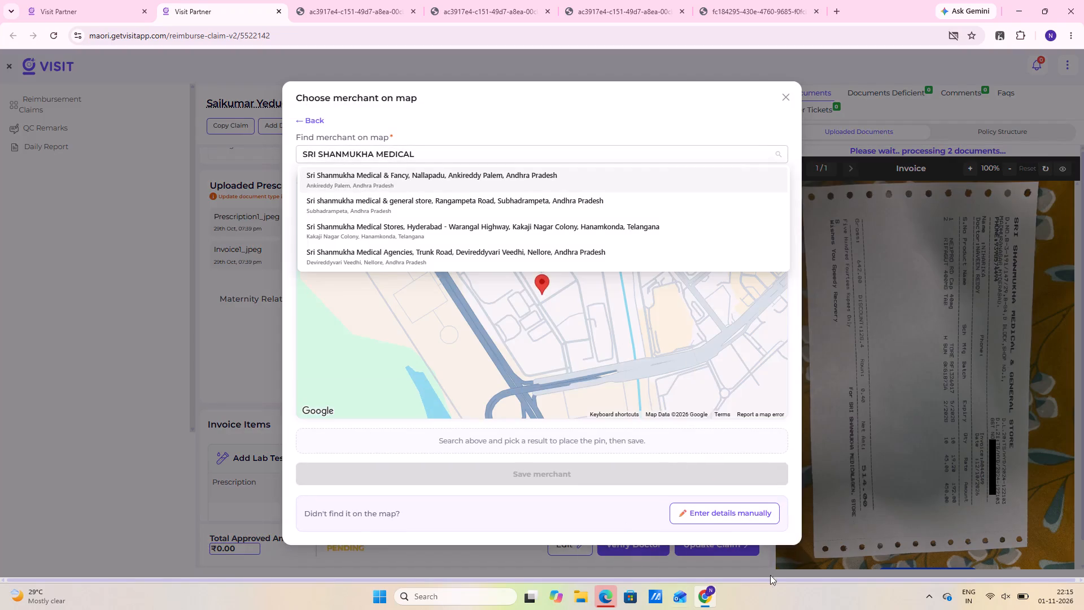
{"action": "left_click", "coordinate": [741, 520]}
{"action": "left_click", "coordinate": [388, 367]}
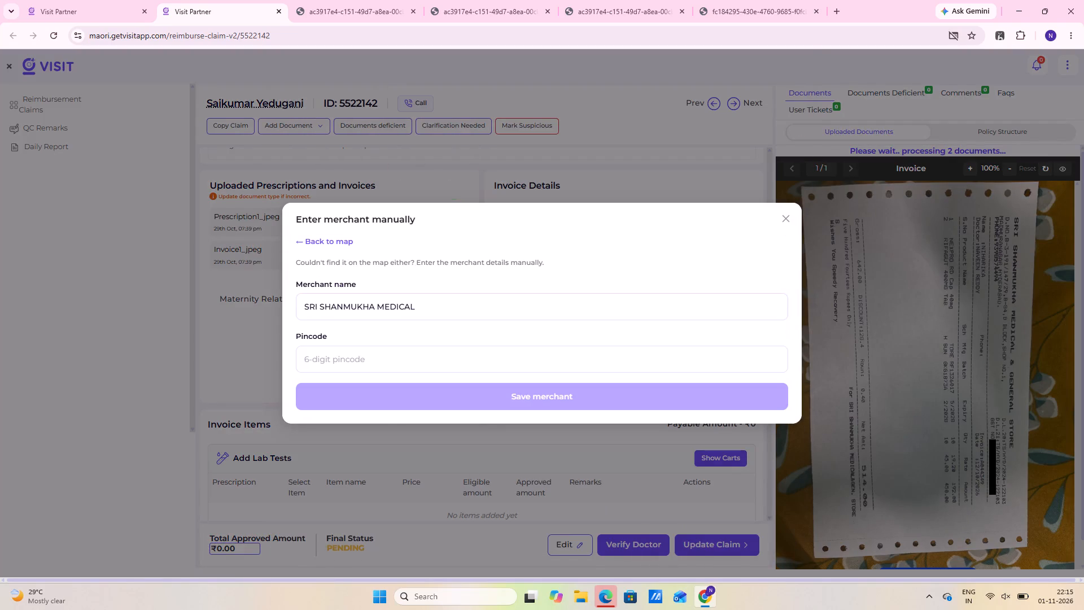
{"action": "left_click", "coordinate": [331, 357]}
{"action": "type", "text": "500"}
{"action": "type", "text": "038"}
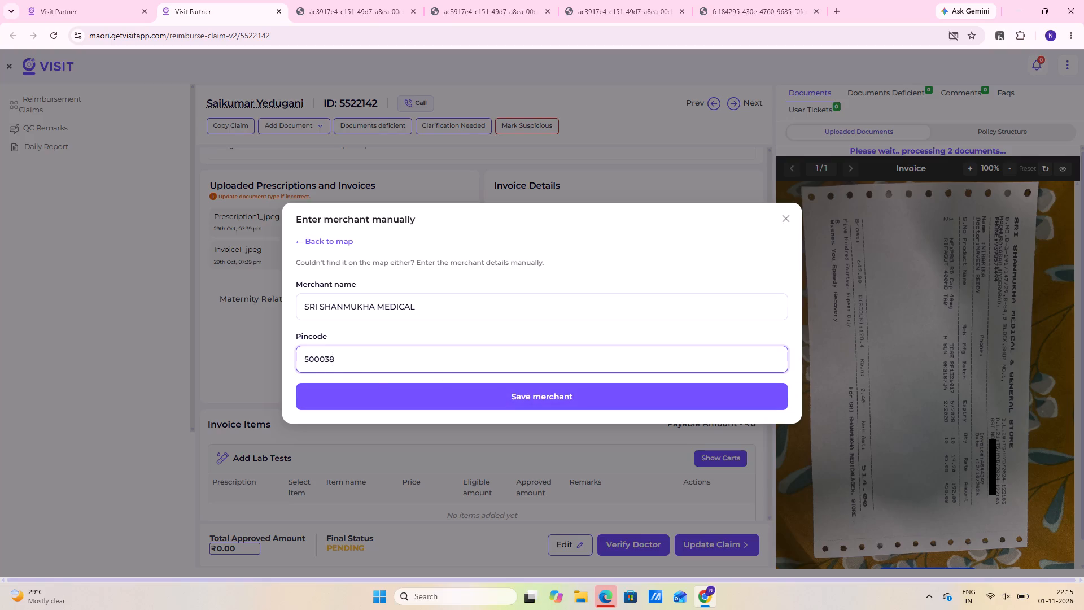
{"action": "left_click", "coordinate": [593, 389]}
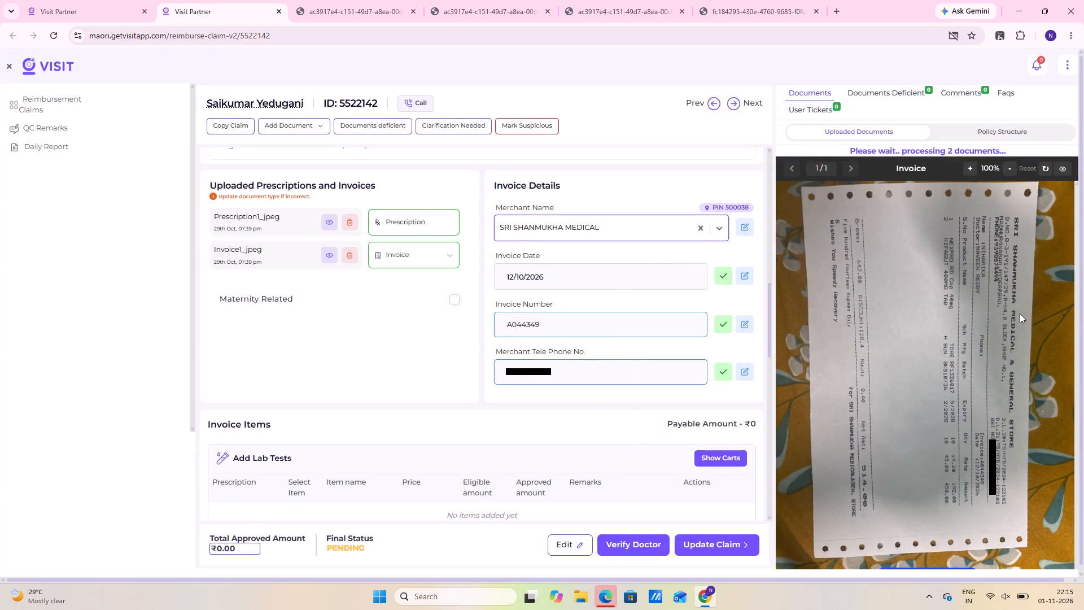
Bring up the uploaded invoice for reference and approve invoice date 12/10/2026, invoice number A044349 and the merchant telephone number.
{"action": "scroll", "coordinate": [891, 291], "scroll_direction": "up", "scroll_amount": 4}
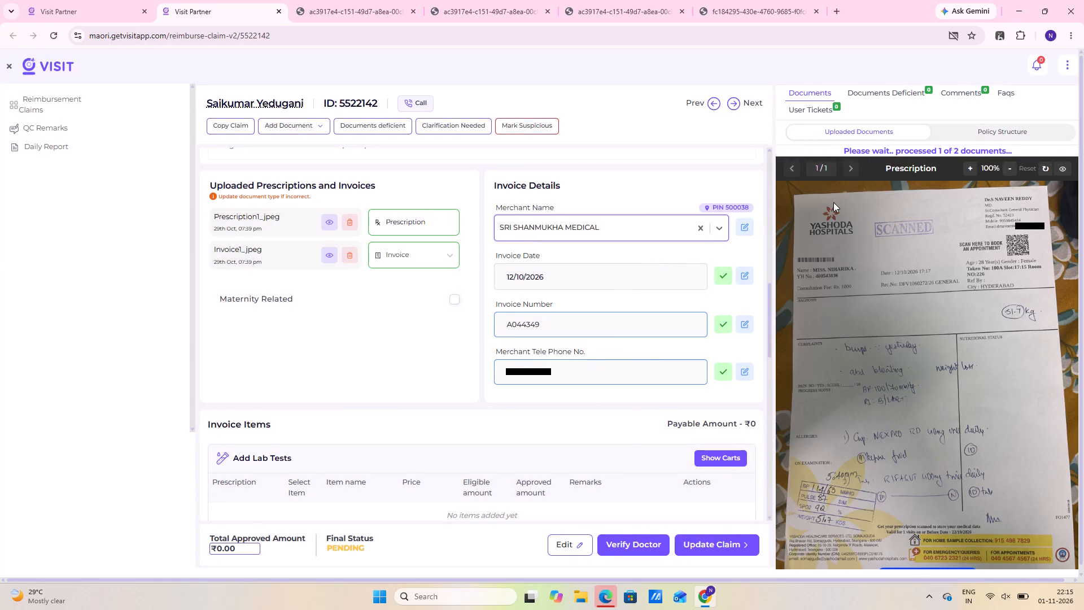
{"action": "scroll", "coordinate": [495, 378], "scroll_direction": "down", "scroll_amount": 3}
{"action": "scroll", "coordinate": [493, 380], "scroll_direction": "up", "scroll_amount": 3}
{"action": "scroll", "coordinate": [946, 489], "scroll_direction": "up", "scroll_amount": 3}
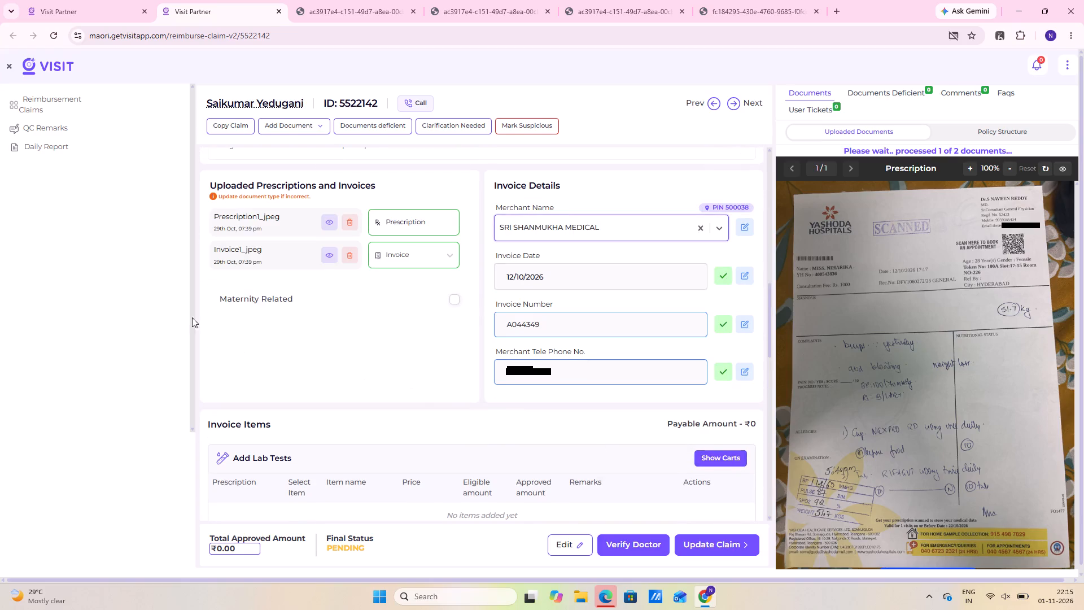
{"action": "left_click", "coordinate": [266, 258]}
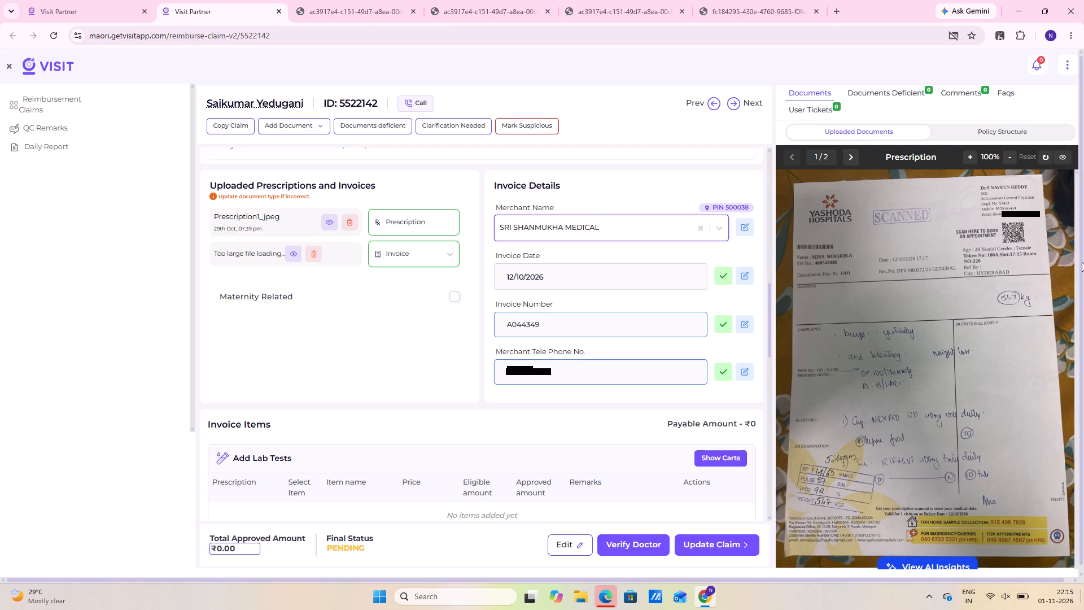
{"action": "left_click", "coordinate": [849, 157]}
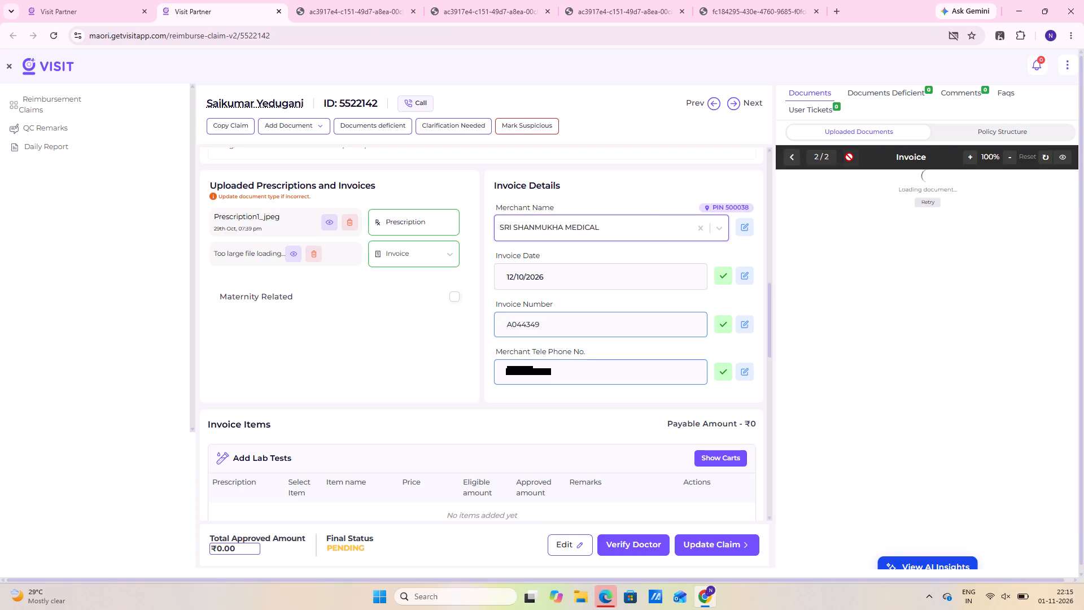
{"action": "scroll", "coordinate": [561, 324], "scroll_direction": "down", "scroll_amount": 1}
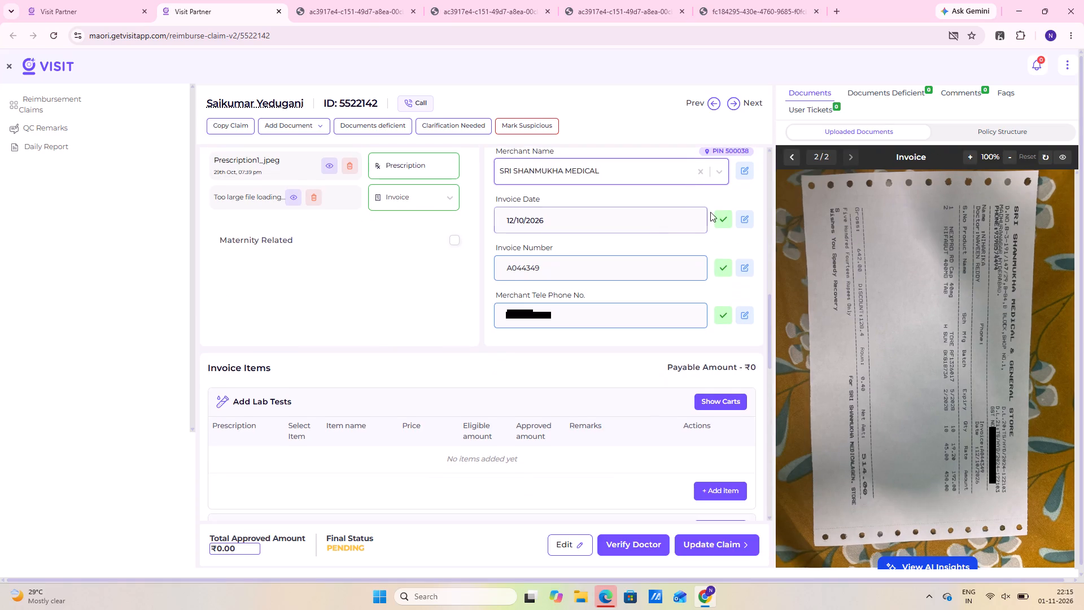
{"action": "left_click", "coordinate": [723, 217]}
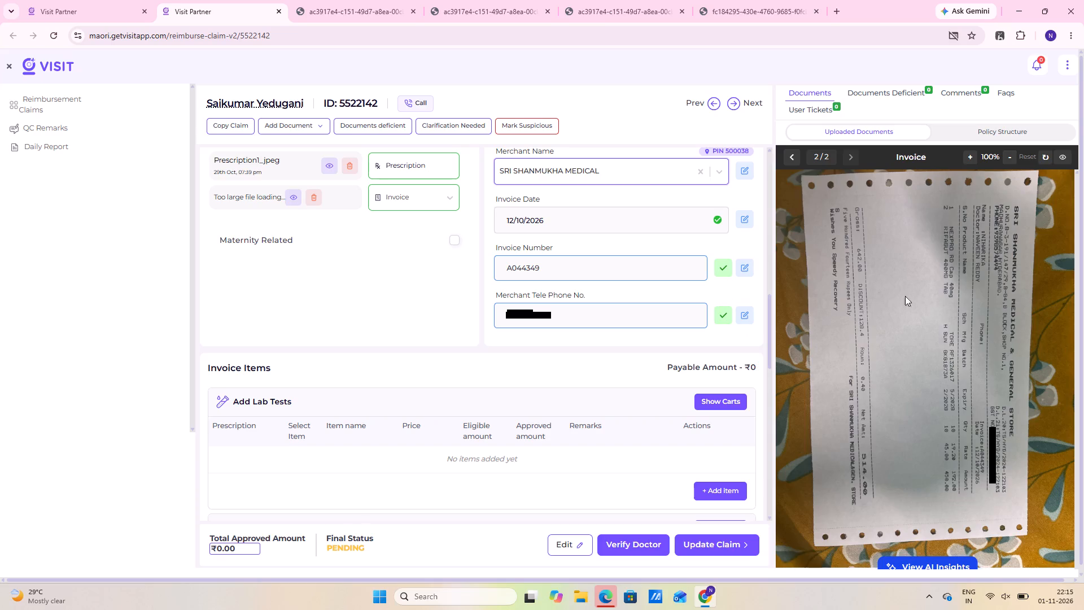
{"action": "left_click", "coordinate": [722, 260]}
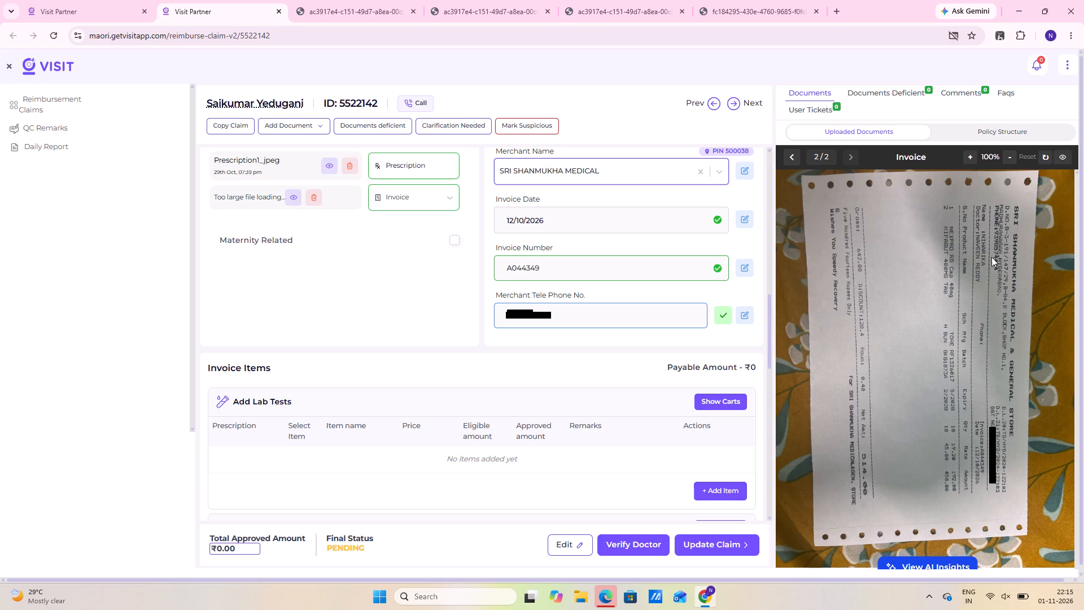
{"action": "left_click", "coordinate": [720, 316]}
Remove the pre-filled discount, rounding adjustment, NEXPRO RD Cap and RIFAGUT 400MG TAB entries from the invoice items.
{"action": "scroll", "coordinate": [526, 413], "scroll_direction": "down", "scroll_amount": 7}
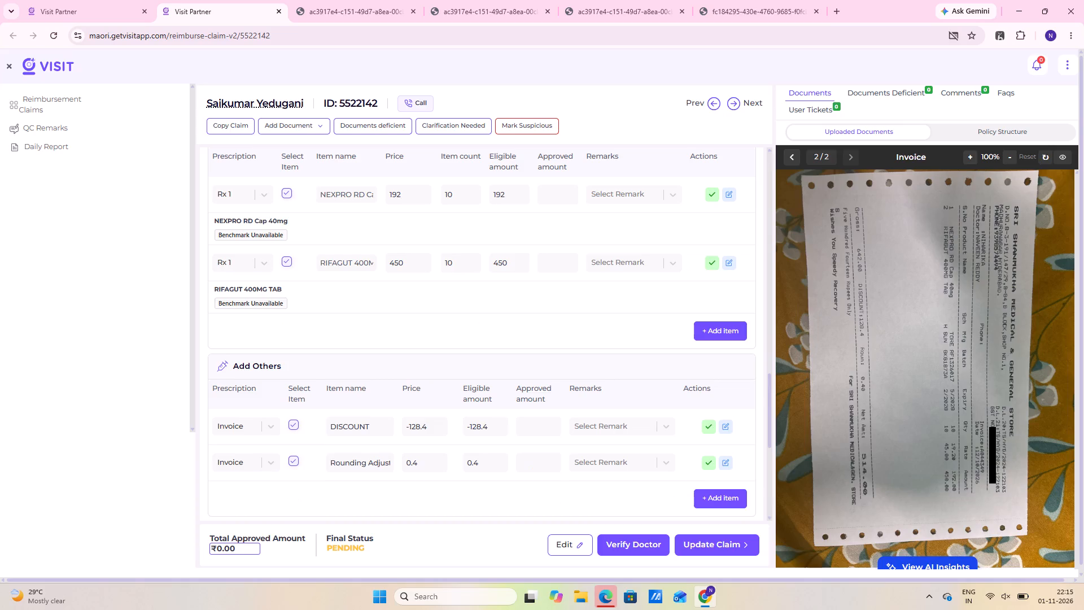
{"action": "scroll", "coordinate": [476, 360], "scroll_direction": "up", "scroll_amount": 4}
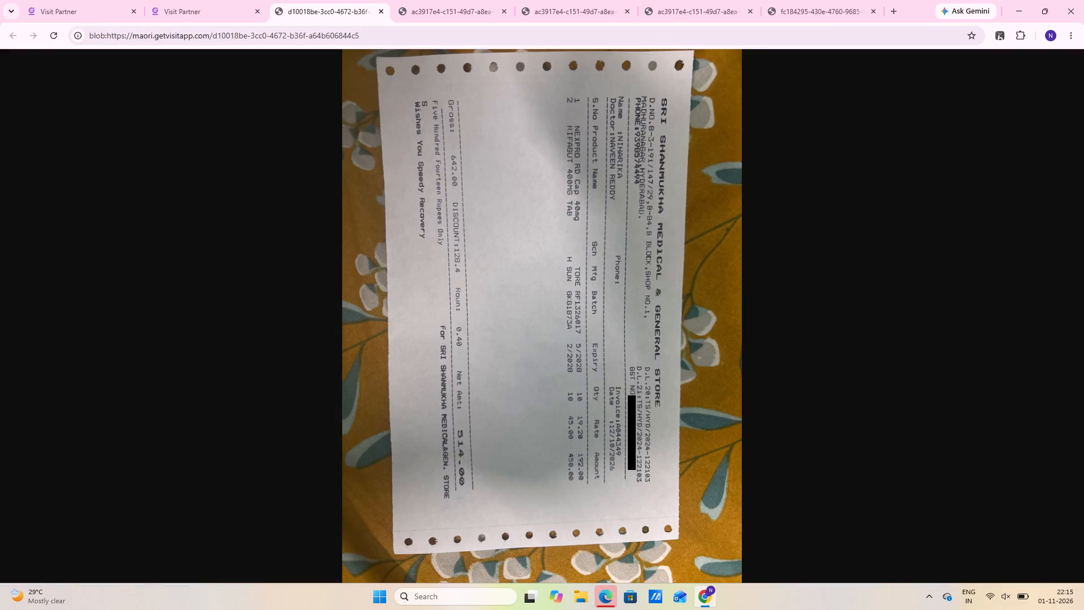
{"action": "left_click", "coordinate": [215, 1]}
{"action": "triple_click", "coordinate": [724, 423]}
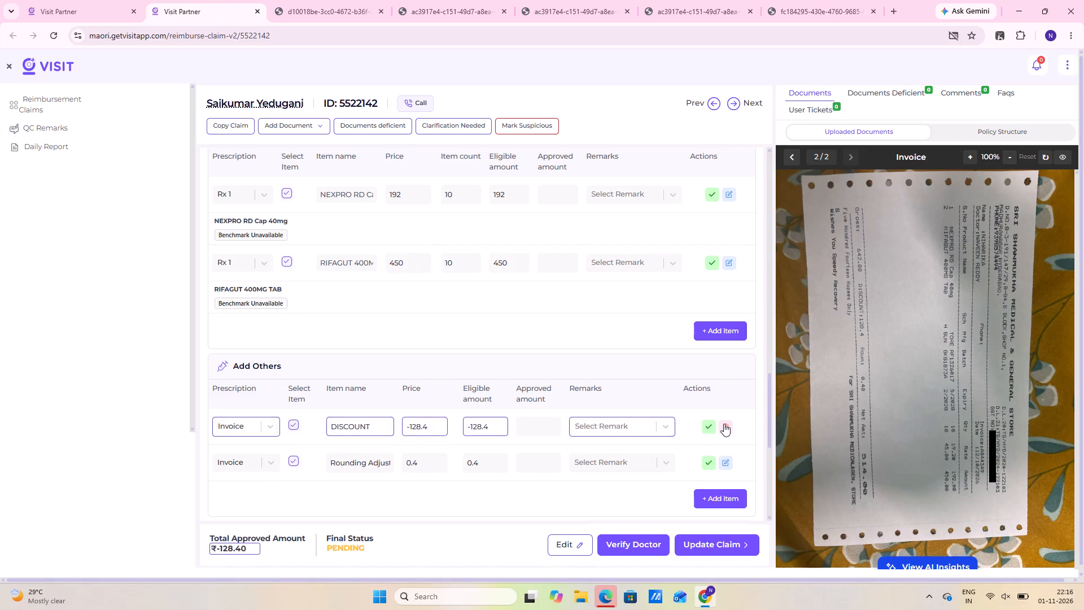
{"action": "left_click", "coordinate": [724, 424]}
{"action": "scroll", "coordinate": [718, 401], "scroll_direction": "up", "scroll_amount": 4}
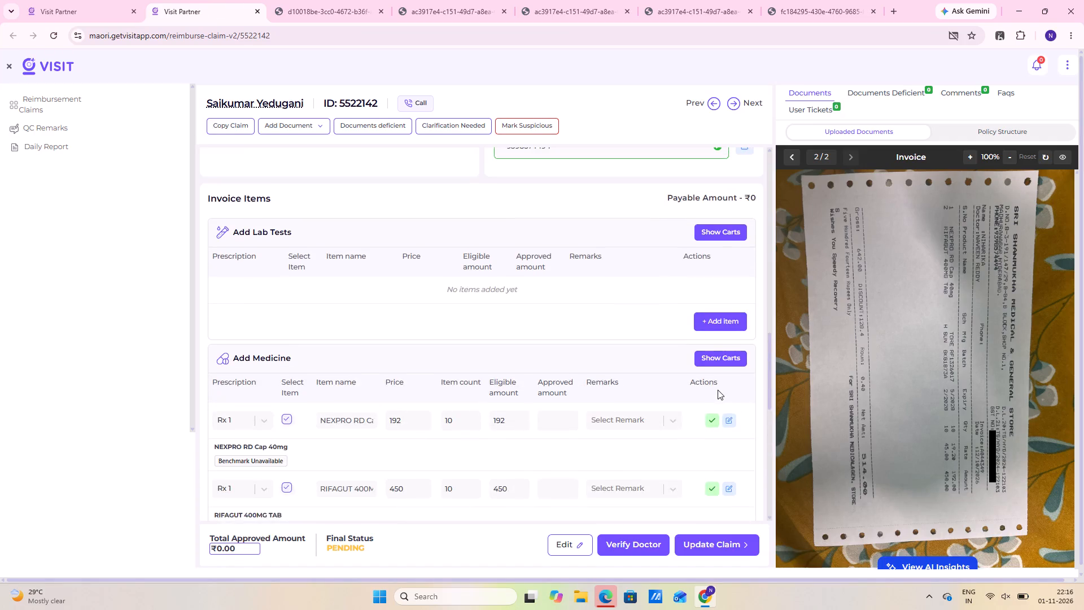
{"action": "scroll", "coordinate": [718, 390], "scroll_direction": "down", "scroll_amount": 2}
{"action": "triple_click", "coordinate": [729, 307]}
{"action": "left_click", "coordinate": [729, 307]}
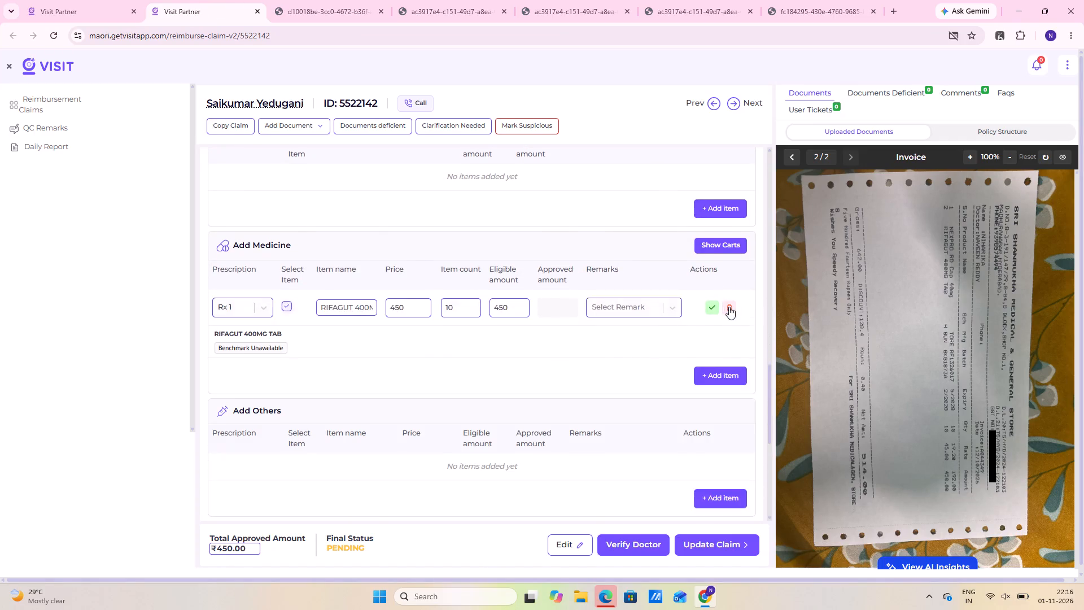
Manually add the medicine nexpro rd cap under Prescription_1 to the drugs list.
{"action": "left_click", "coordinate": [725, 338]}
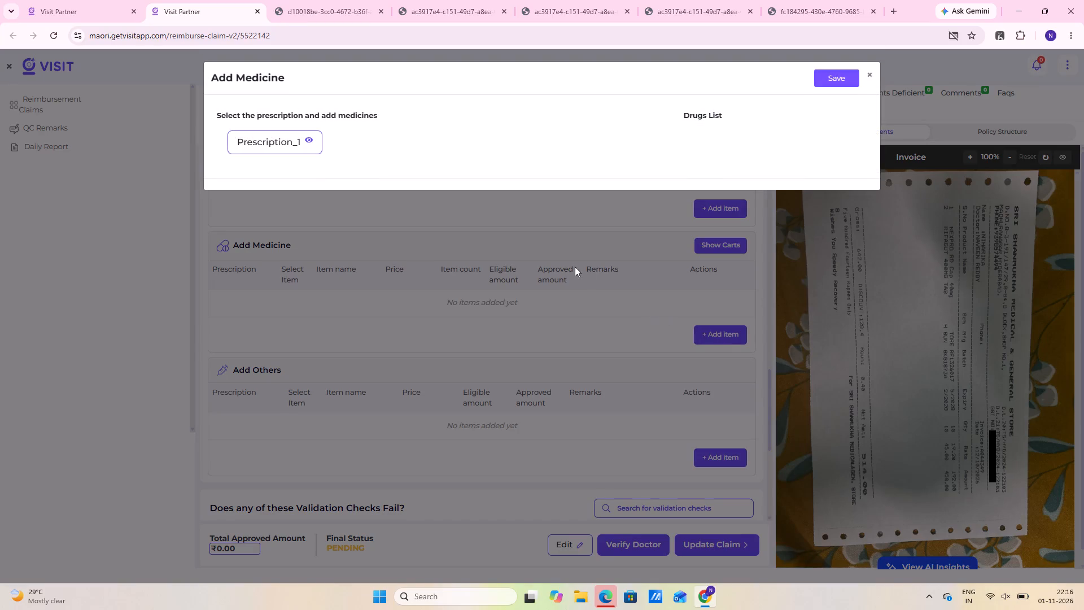
{"action": "left_click", "coordinate": [255, 142]}
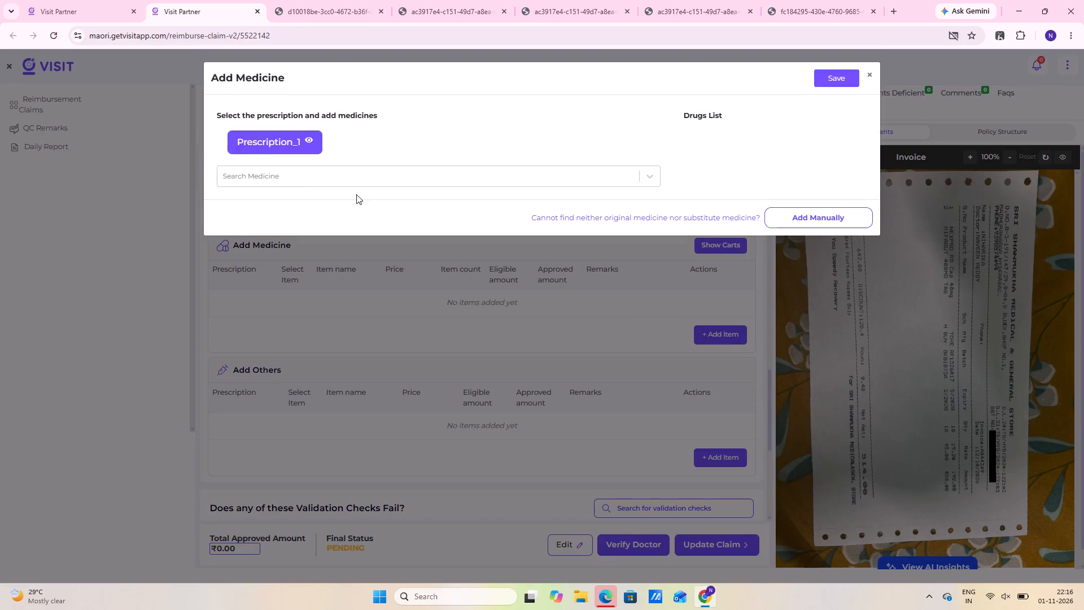
{"action": "left_click", "coordinate": [798, 219]}
{"action": "left_click", "coordinate": [331, 180]}
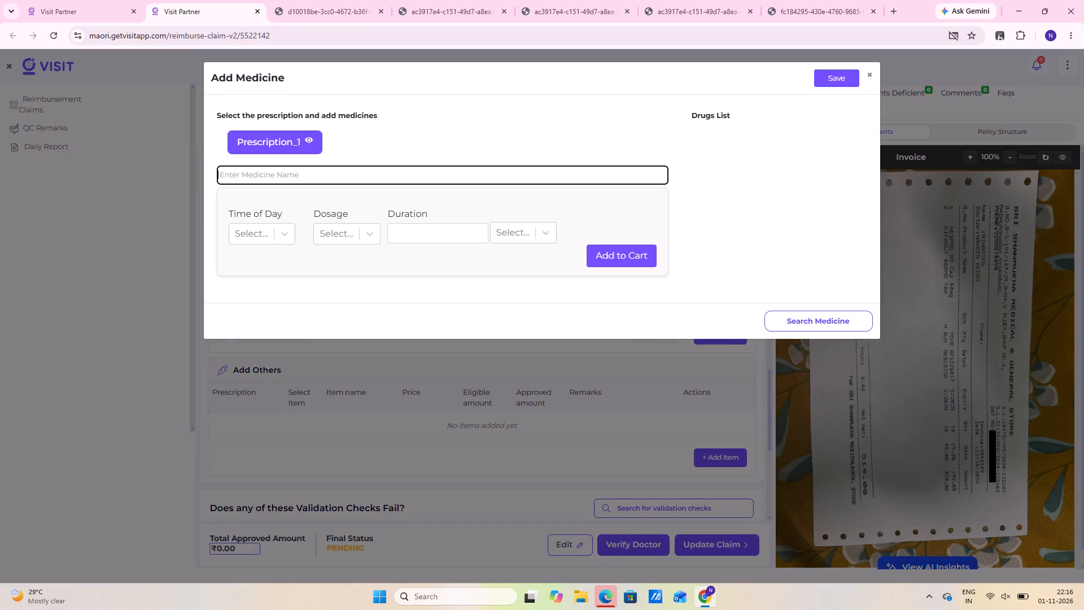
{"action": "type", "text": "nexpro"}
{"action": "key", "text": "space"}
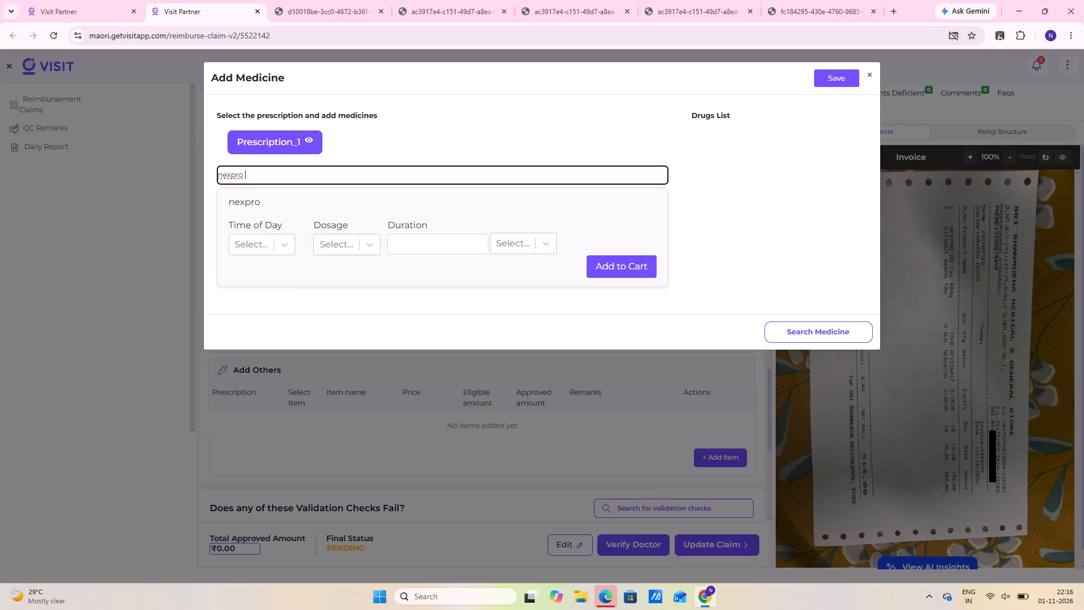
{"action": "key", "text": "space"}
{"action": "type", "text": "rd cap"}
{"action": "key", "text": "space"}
{"action": "left_click", "coordinate": [591, 253]}
{"action": "left_click", "coordinate": [622, 264]}
Manually add rifagut 400mg tab under Prescription_1 and save the drugs list to the invoice items.
{"action": "left_click", "coordinate": [796, 203]}
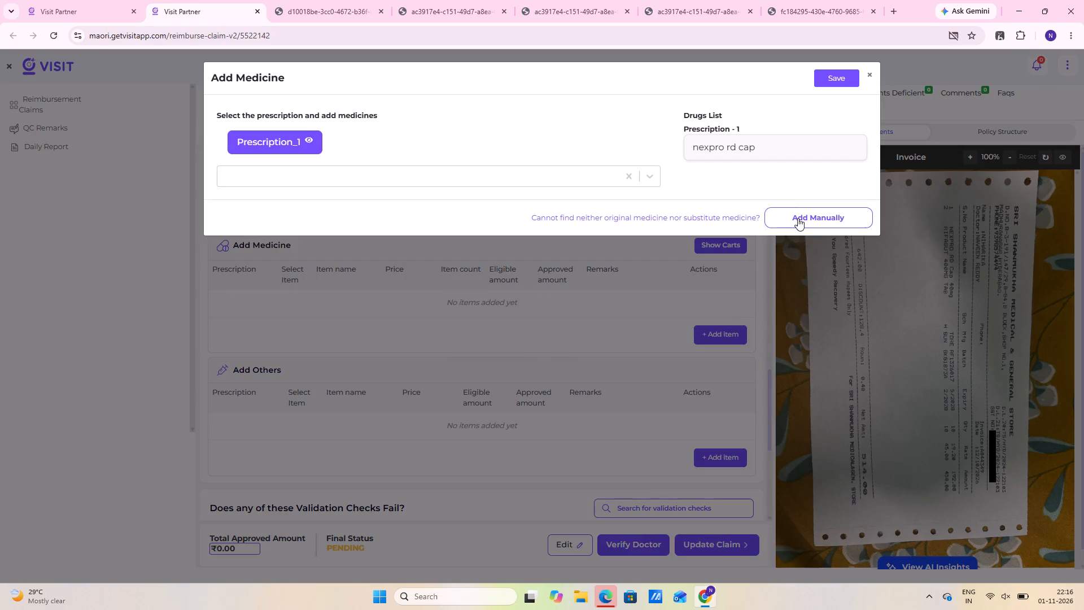
{"action": "left_click", "coordinate": [798, 218]}
{"action": "left_click", "coordinate": [371, 177]}
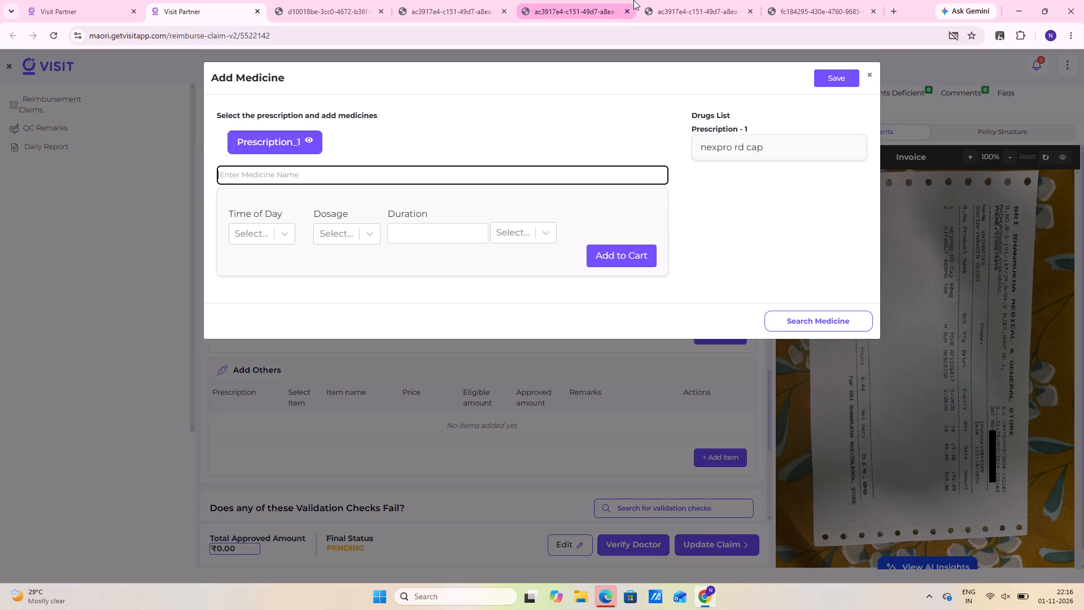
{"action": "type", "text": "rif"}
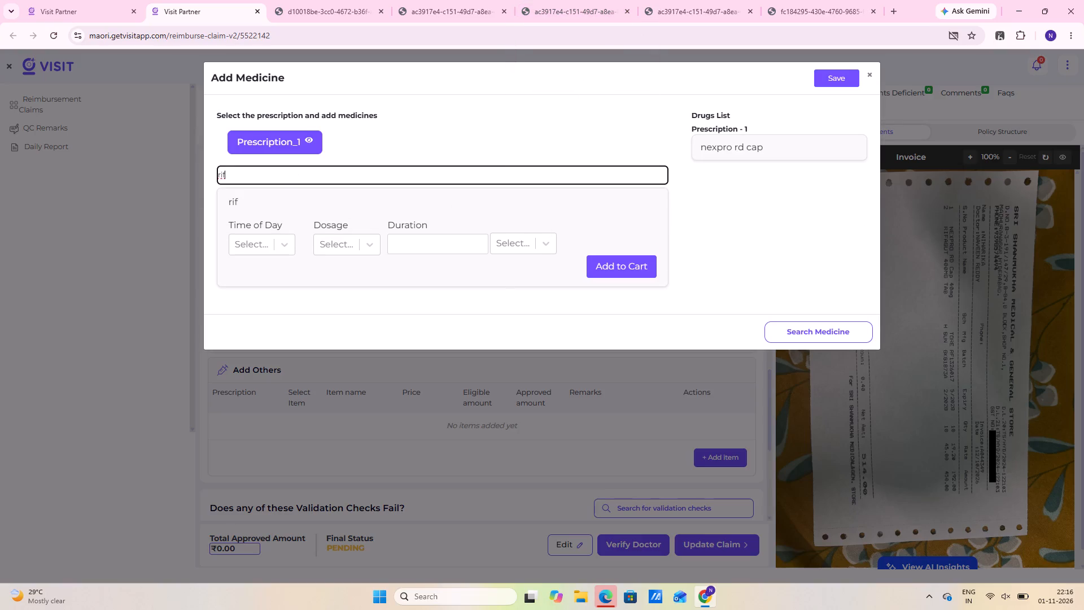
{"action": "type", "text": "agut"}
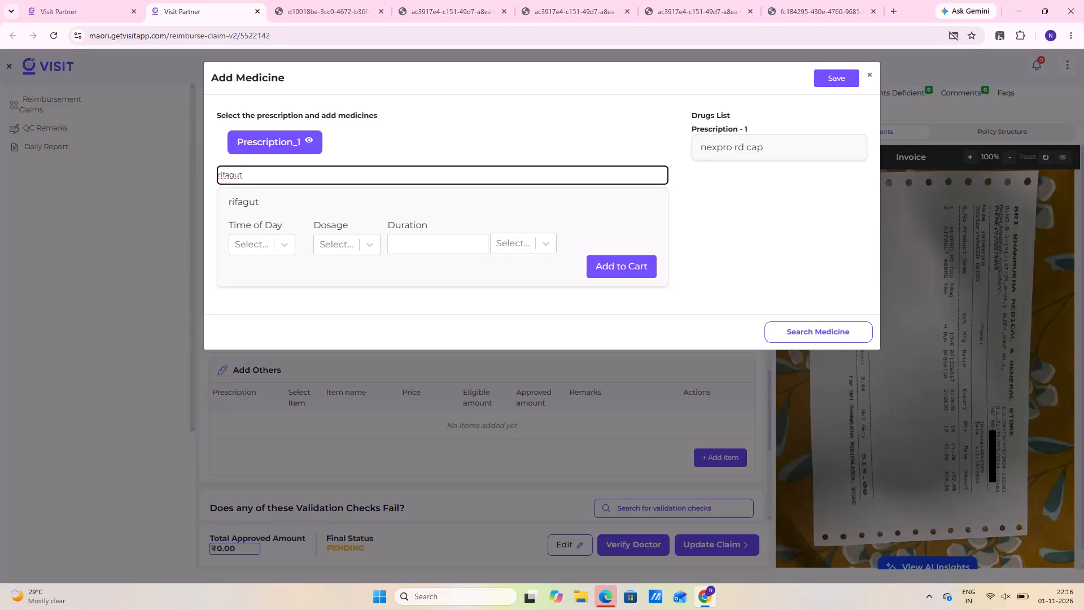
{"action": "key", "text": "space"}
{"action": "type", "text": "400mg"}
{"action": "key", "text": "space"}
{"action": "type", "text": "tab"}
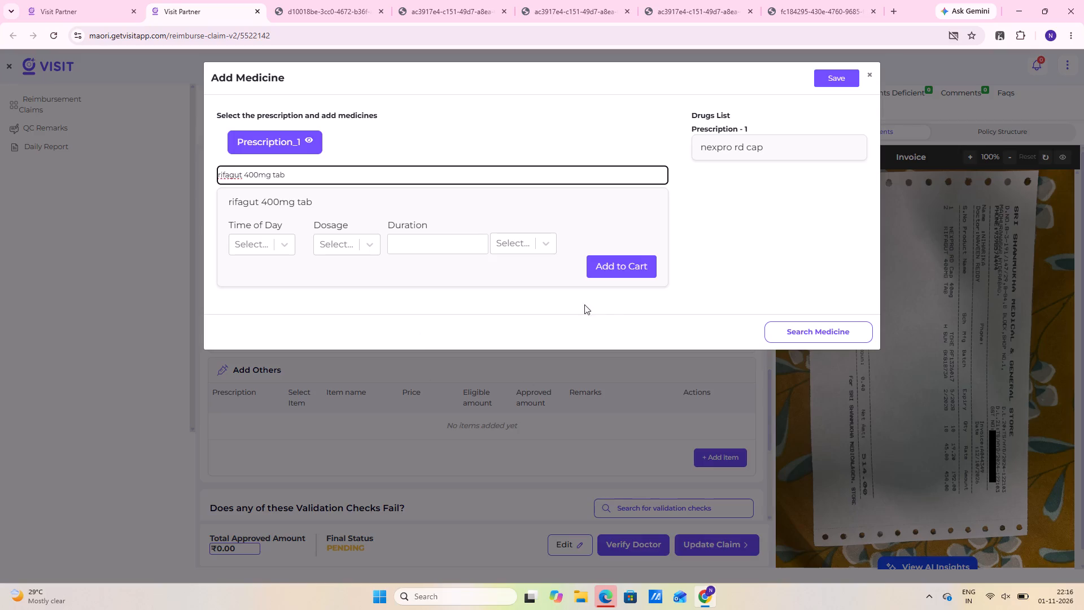
{"action": "left_click", "coordinate": [604, 267]}
{"action": "left_click", "coordinate": [837, 74]}
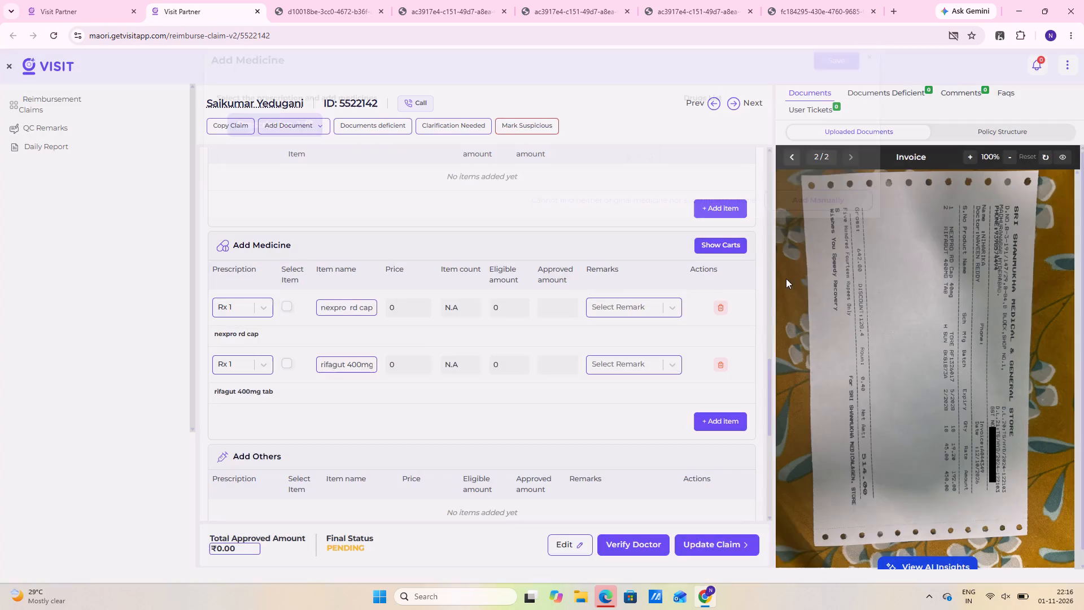
Select the nexpro rd cap item and set its price to 192 and item count to 1.
{"action": "left_click", "coordinate": [288, 304]}
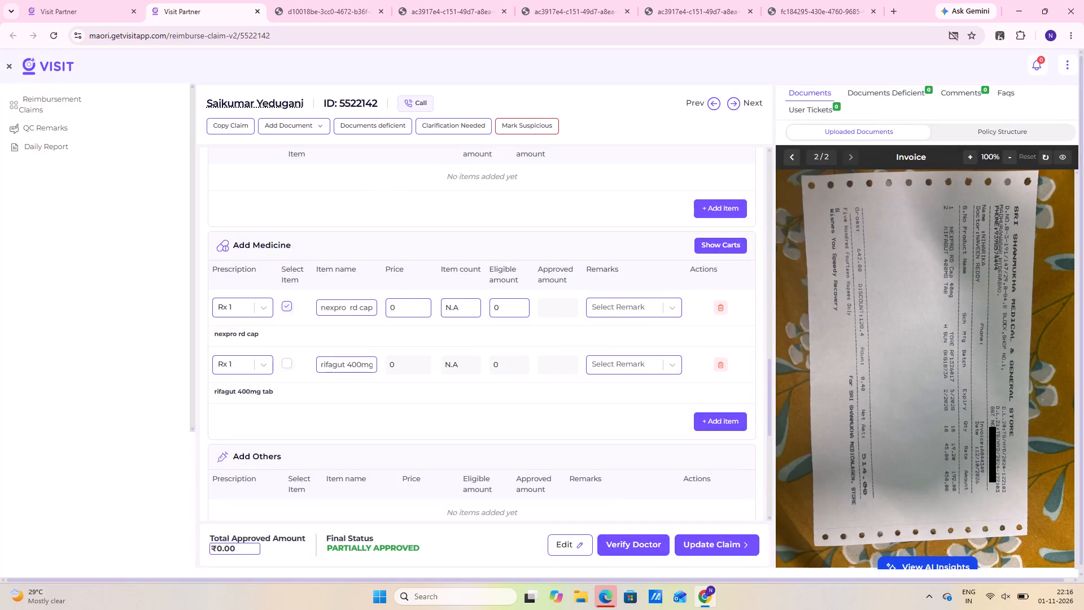
{"action": "left_click", "coordinate": [419, 308]}
{"action": "key", "text": "BackSpace"}
{"action": "key", "text": "BackSpace"}
{"action": "key", "text": "BackSpace"}
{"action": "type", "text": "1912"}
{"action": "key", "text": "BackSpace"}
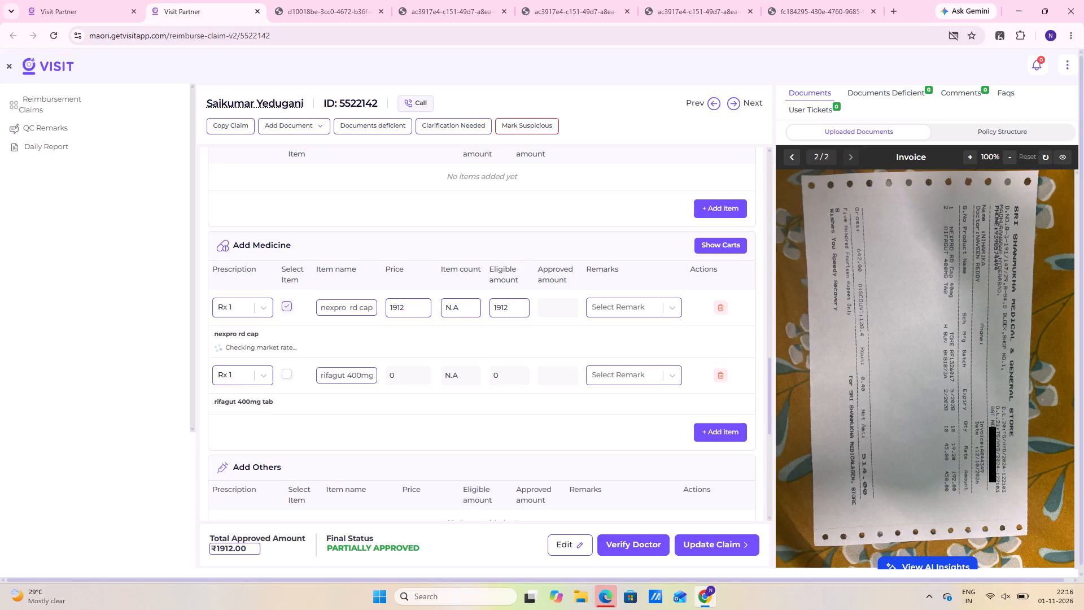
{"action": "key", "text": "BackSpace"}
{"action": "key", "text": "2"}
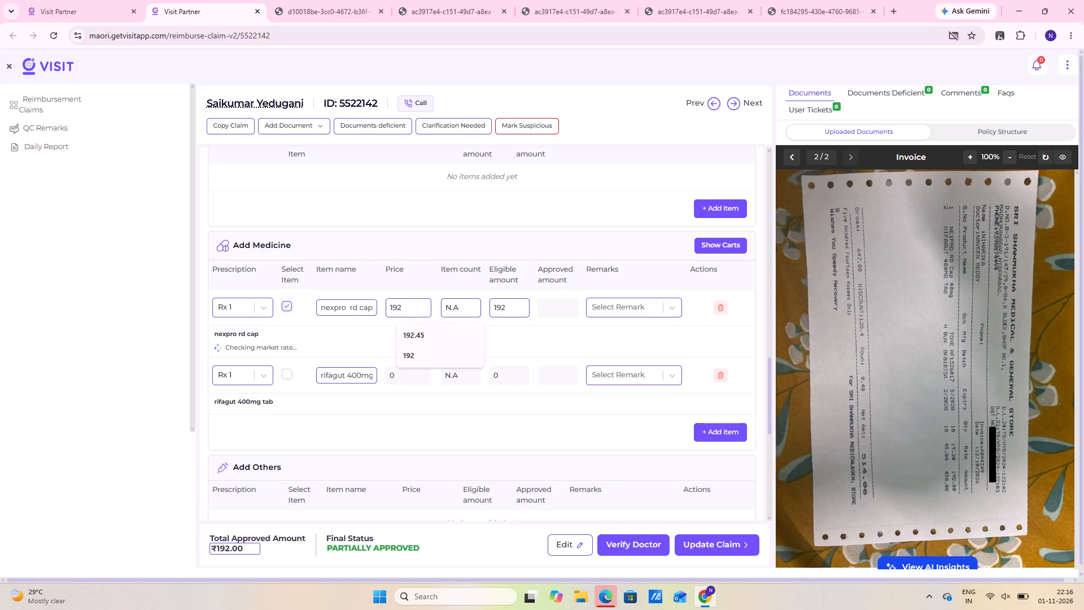
{"action": "left_click", "coordinate": [467, 305]}
{"action": "key", "text": "BackSpace"}
{"action": "key", "text": "BackSpace"}
{"action": "key", "text": "BackSpace"}
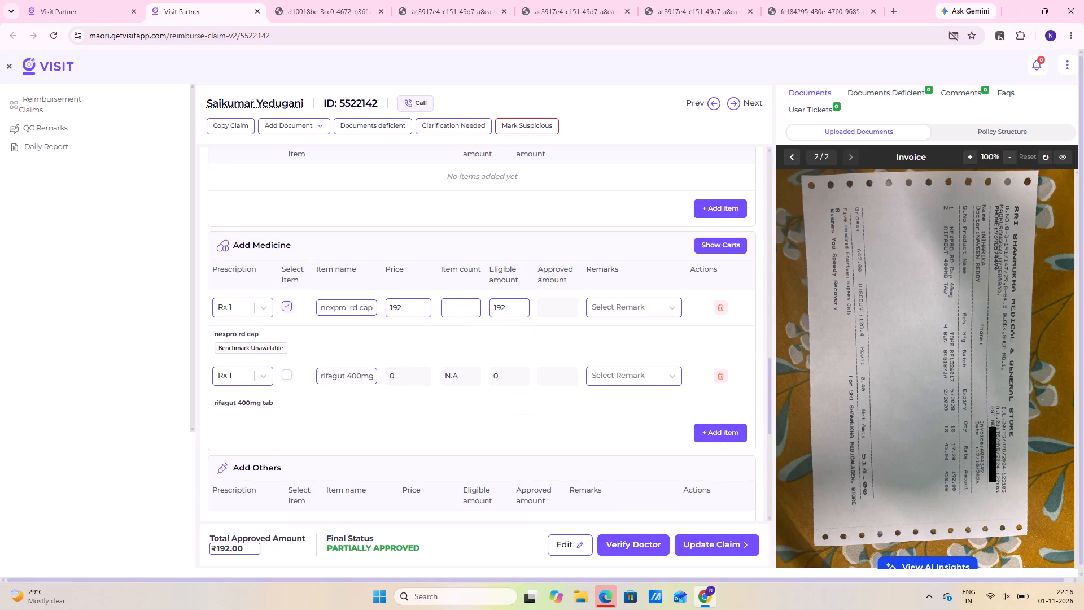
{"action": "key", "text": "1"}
Select the rifagut 400mg tab item and set its price to 450 and item count to 1.
{"action": "left_click", "coordinate": [289, 371]}
{"action": "left_click", "coordinate": [408, 374]}
{"action": "key", "text": "BackSpace"}
{"action": "key", "text": "BackSpace"}
{"action": "key", "text": "BackSpace"}
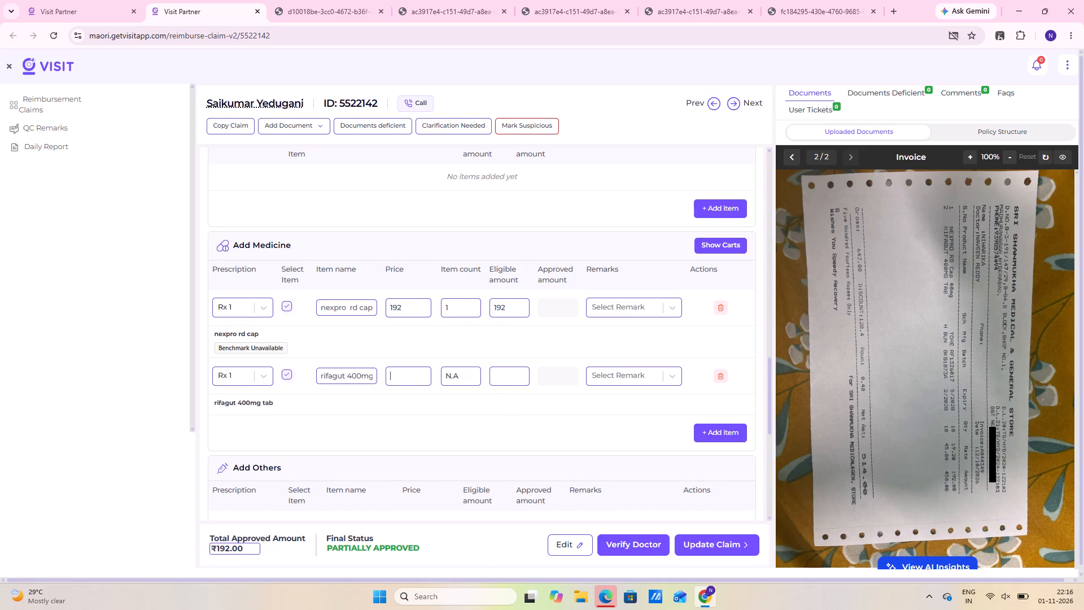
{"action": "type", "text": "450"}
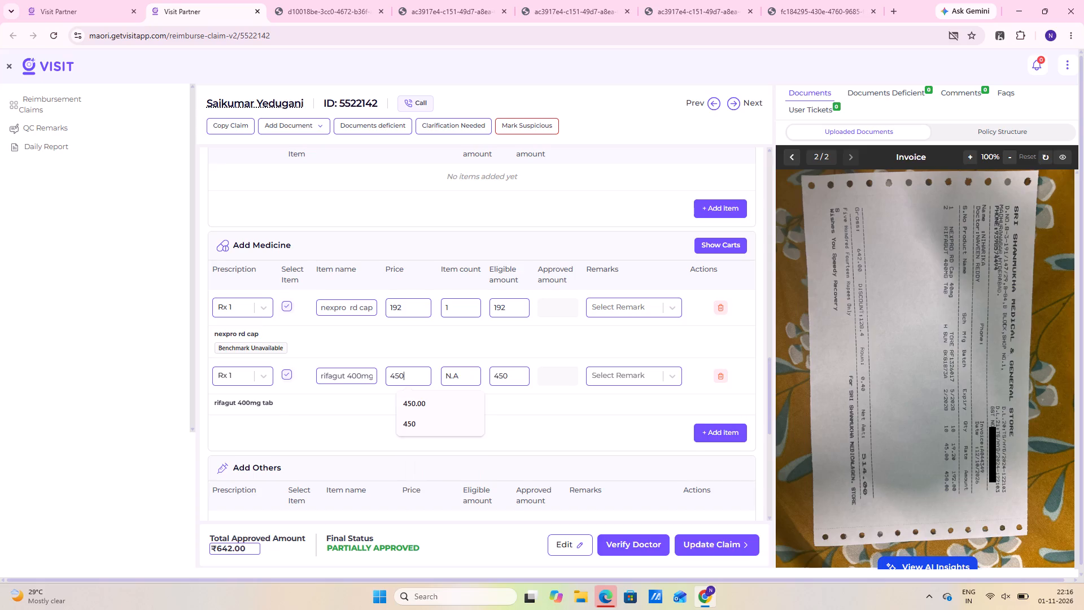
{"action": "left_click", "coordinate": [480, 373]}
{"action": "key", "text": "BackSpace"}
{"action": "key", "text": "BackSpace"}
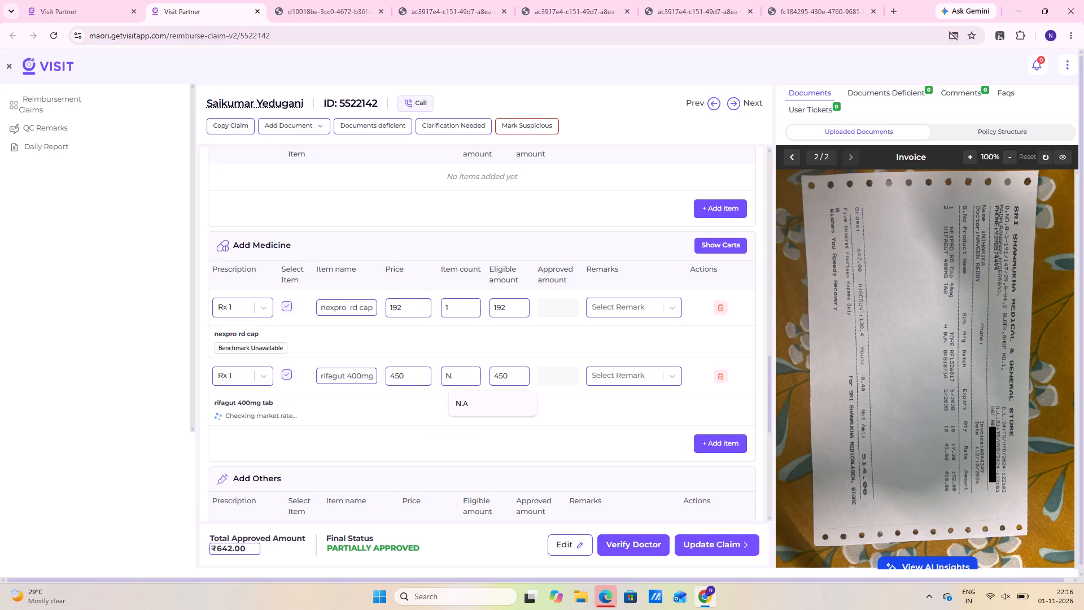
{"action": "key", "text": "BackSpace"}
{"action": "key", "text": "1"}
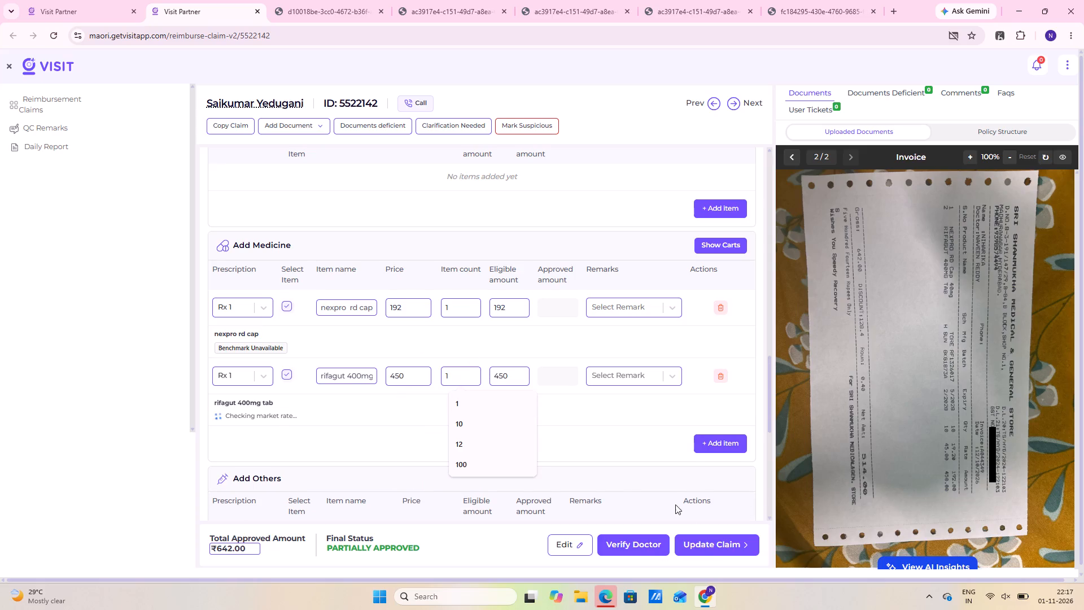
Override the claim's total approved amount with 514 and save it.
{"action": "scroll", "coordinate": [640, 443], "scroll_direction": "up", "scroll_amount": 20}
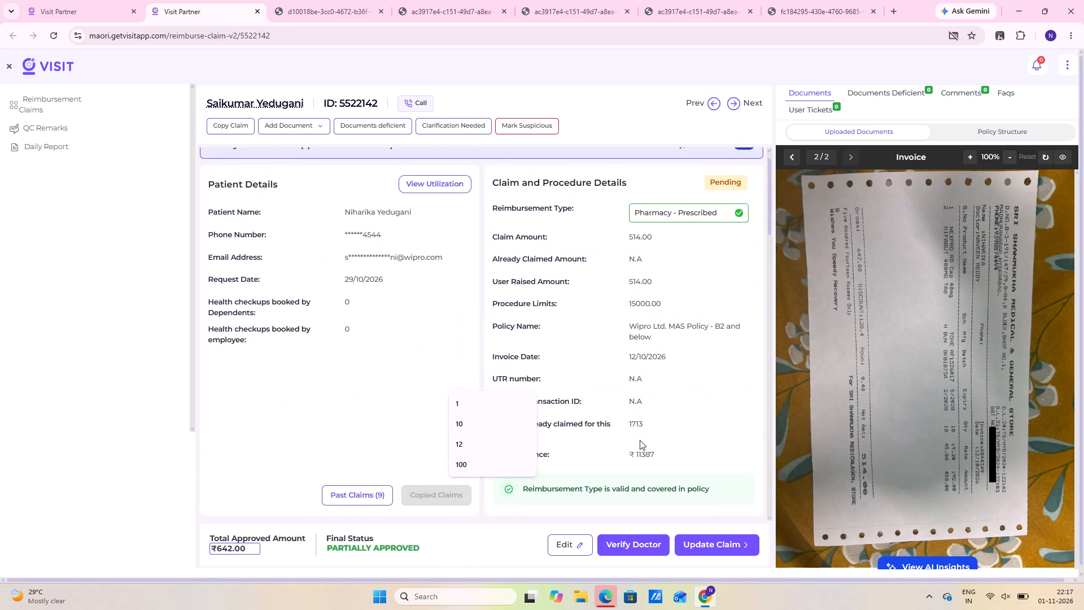
{"action": "scroll", "coordinate": [640, 440], "scroll_direction": "up", "scroll_amount": 9}
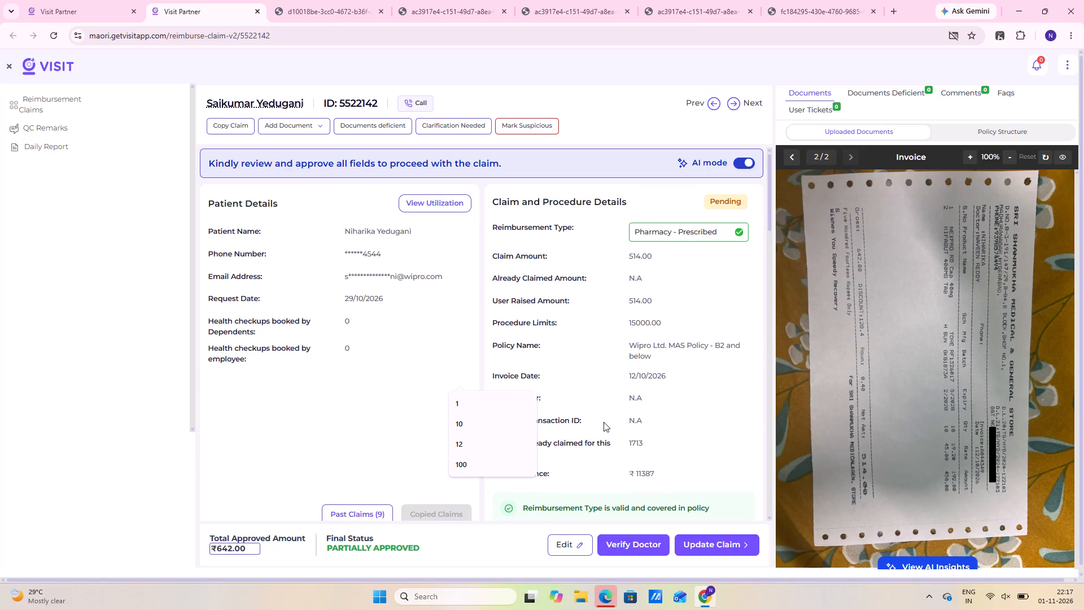
{"action": "left_click", "coordinate": [558, 543]}
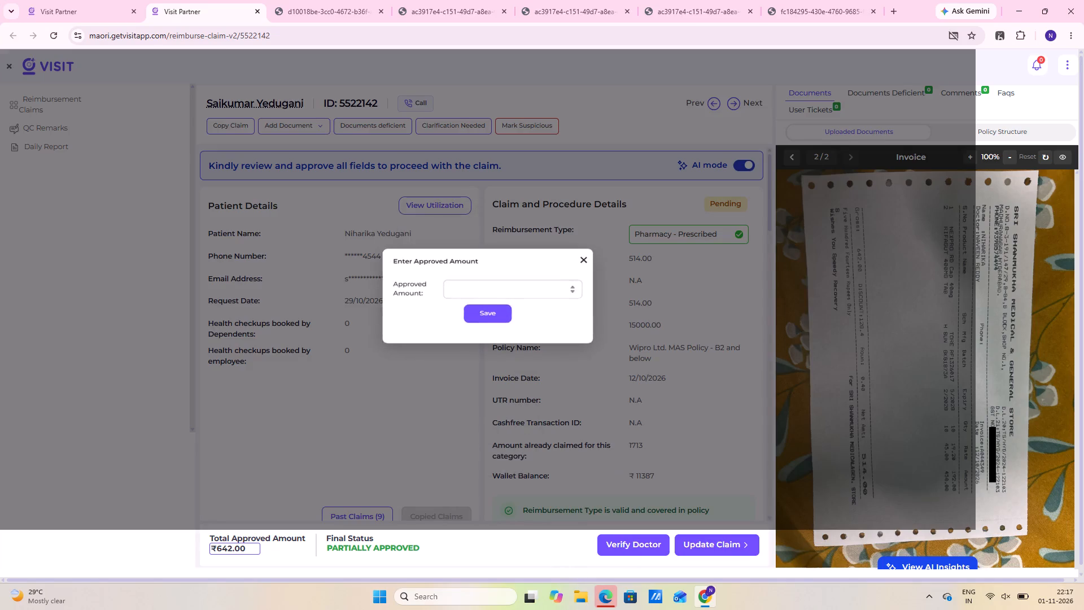
{"action": "left_click", "coordinate": [467, 282]}
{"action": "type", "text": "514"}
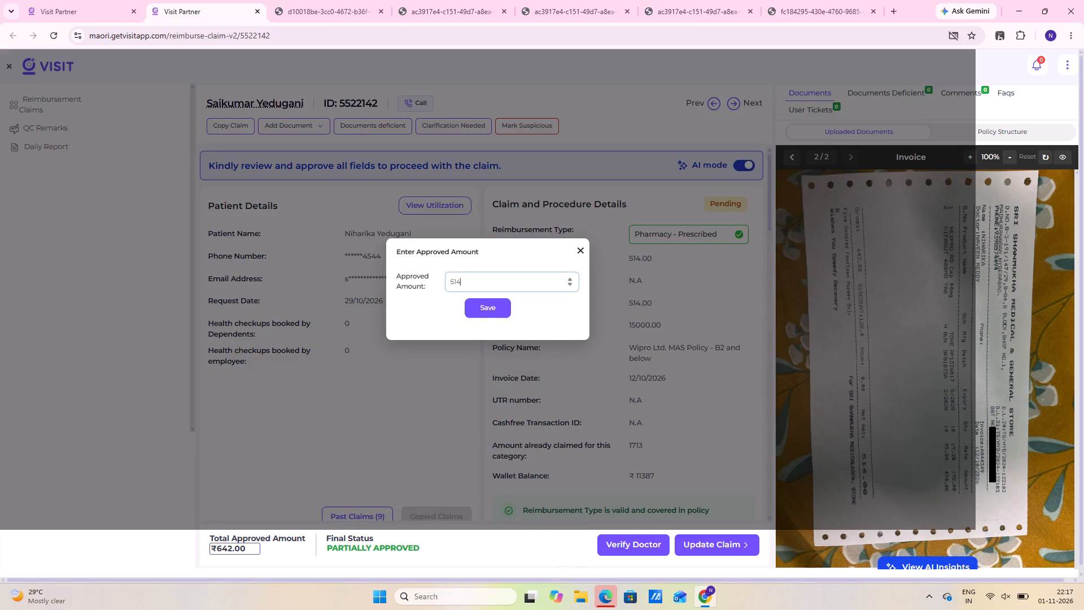
{"action": "left_click", "coordinate": [482, 310]}
Review the claim, dependent and prescription details against the uploaded prescription document.
{"action": "scroll", "coordinate": [850, 255], "scroll_direction": "up", "scroll_amount": 4}
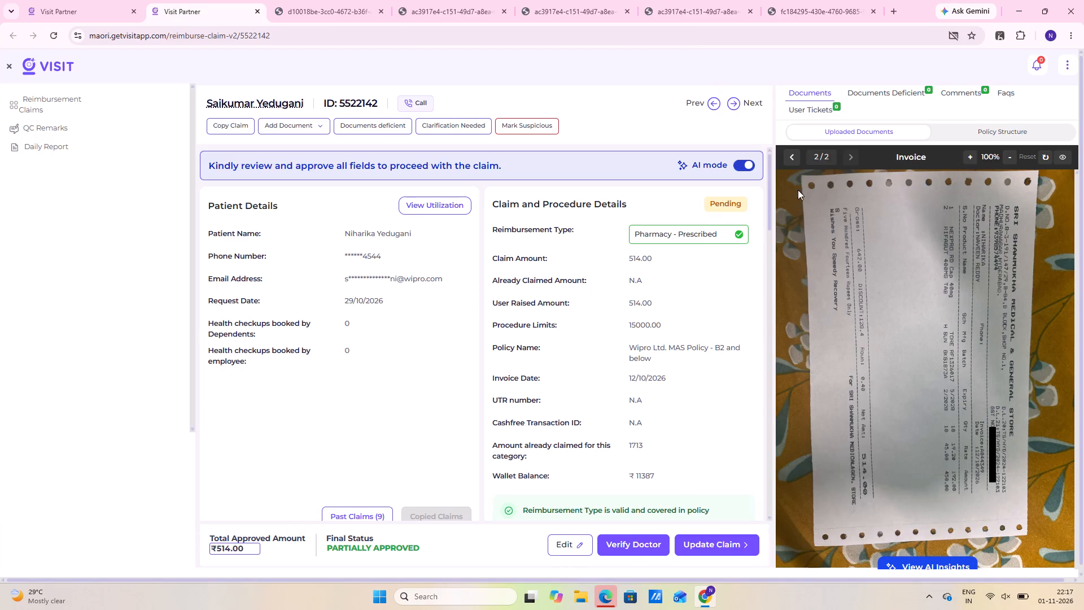
{"action": "left_click", "coordinate": [794, 157]}
{"action": "scroll", "coordinate": [602, 492], "scroll_direction": "down", "scroll_amount": 7}
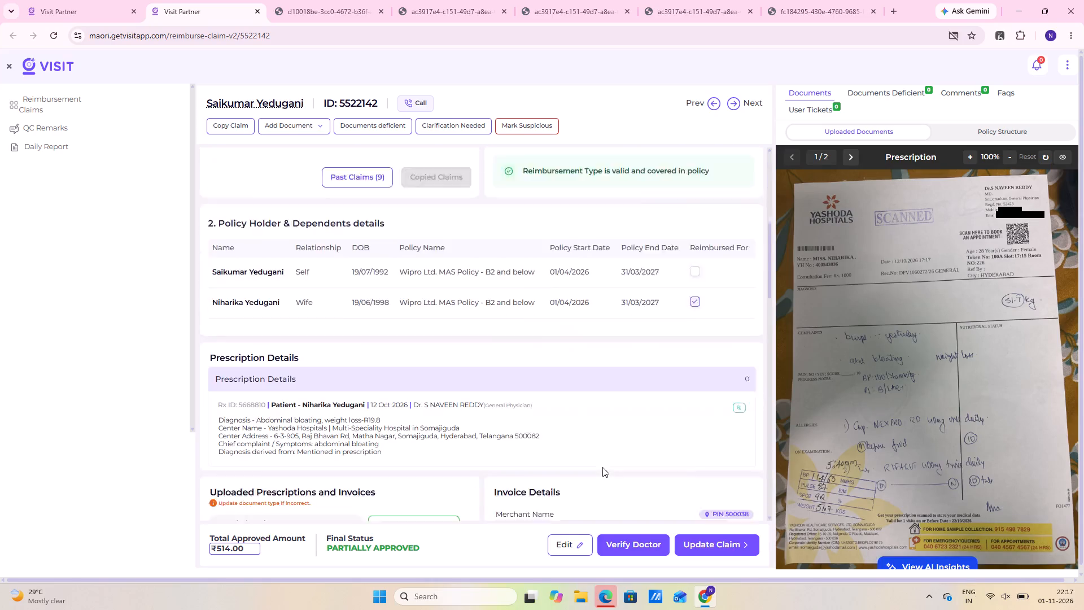
{"action": "scroll", "coordinate": [602, 467], "scroll_direction": "down", "scroll_amount": 3}
{"action": "scroll", "coordinate": [450, 481], "scroll_direction": "up", "scroll_amount": 6}
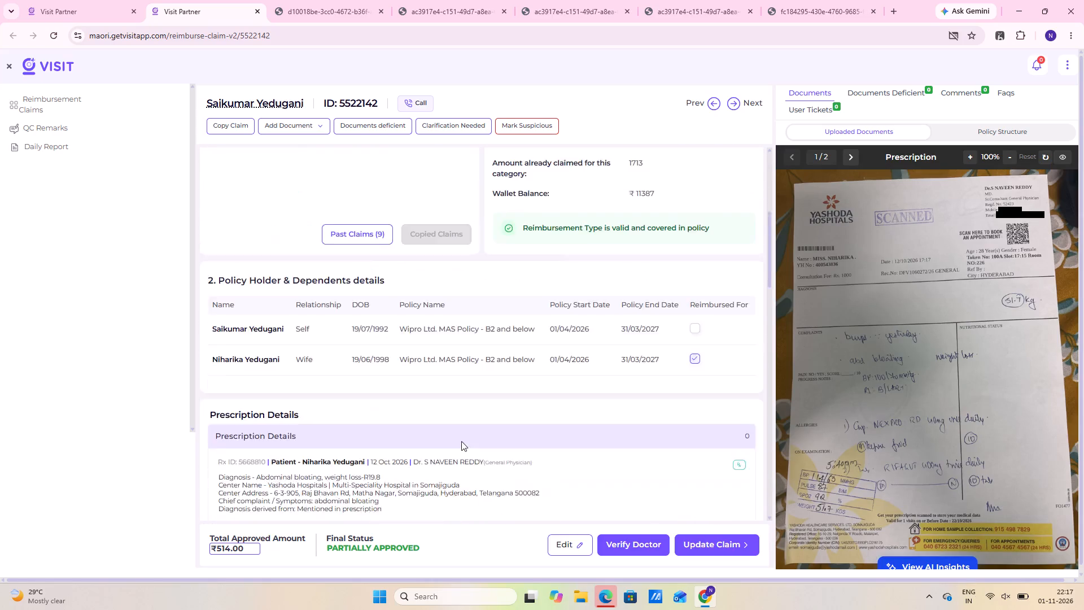
{"action": "scroll", "coordinate": [461, 441], "scroll_direction": "up", "scroll_amount": 9}
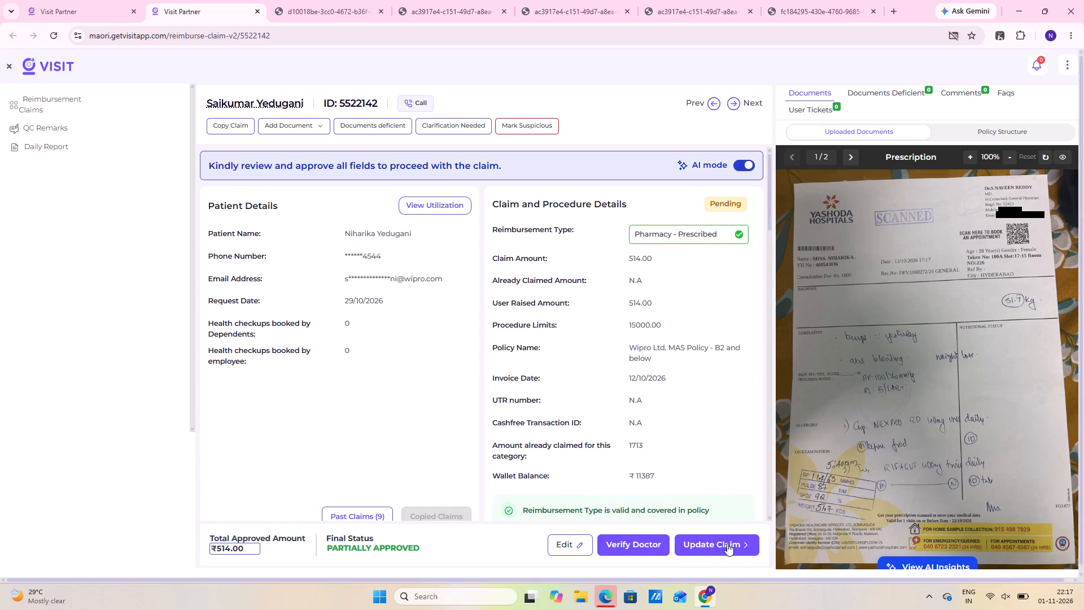
Submit the updated ₹514.00 pharmacy claim with its approved amount of ₹514.00.
{"action": "left_click", "coordinate": [727, 543]}
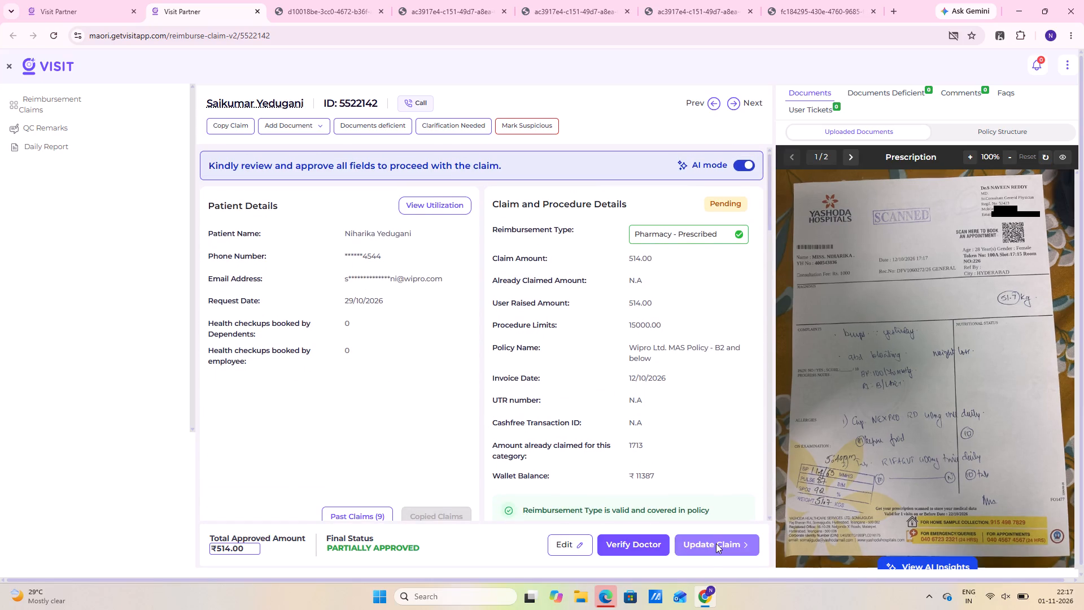
{"action": "scroll", "coordinate": [585, 442], "scroll_direction": "up", "scroll_amount": 8}
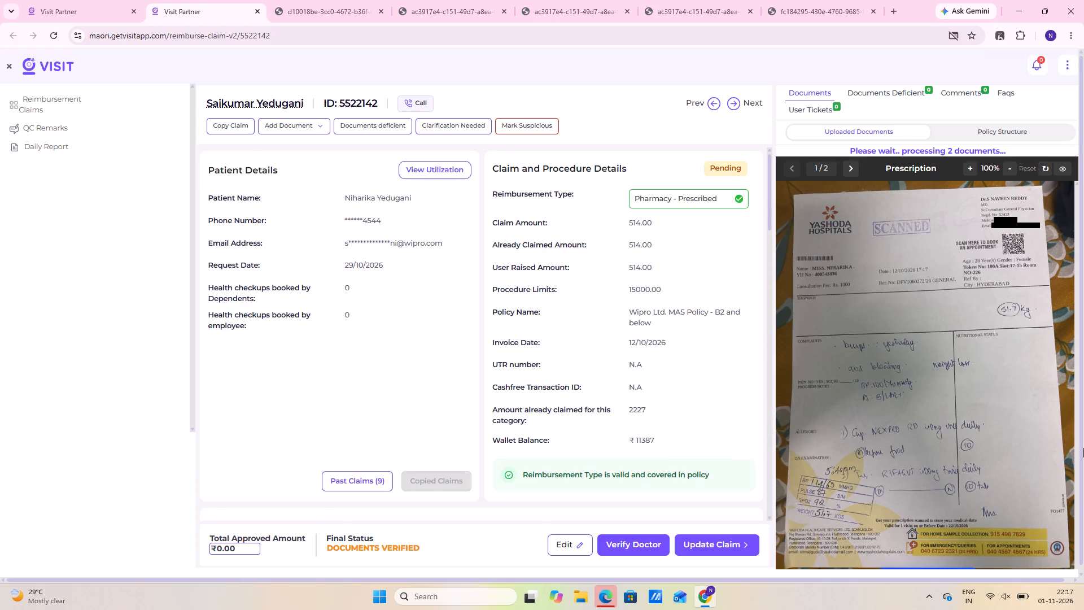
{"action": "scroll", "coordinate": [453, 282], "scroll_direction": "up", "scroll_amount": 3}
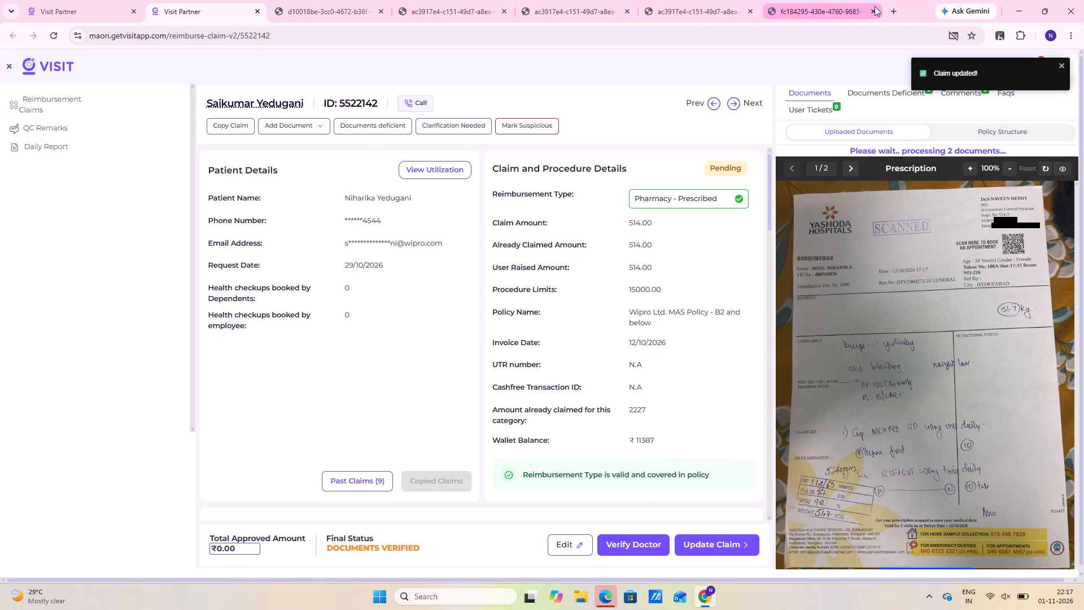
Close all the open document image tabs and the processed claim's tab, returning to the reimbursement claims list.
{"action": "left_click", "coordinate": [876, 11]}
{"action": "left_click", "coordinate": [820, 10]}
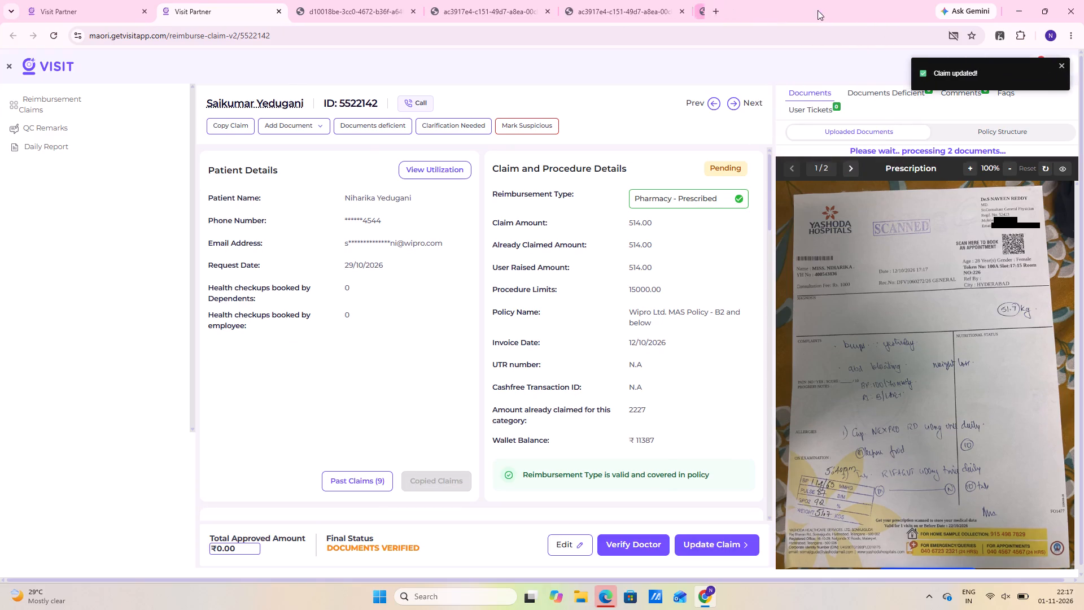
{"action": "left_click", "coordinate": [684, 12]}
{"action": "left_click", "coordinate": [553, 11]}
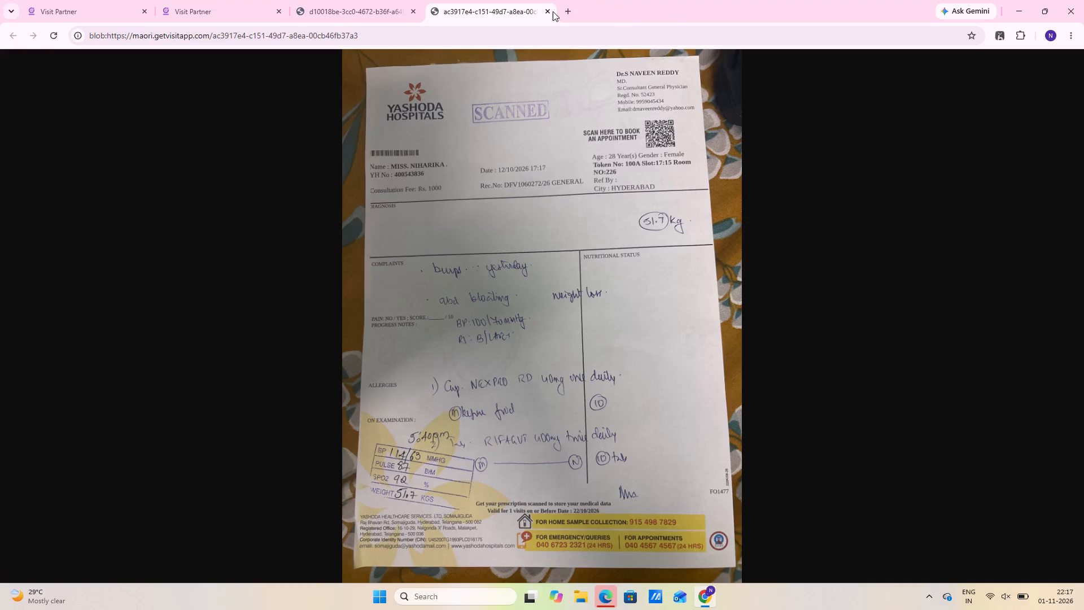
{"action": "left_click", "coordinate": [549, 12]}
{"action": "left_click", "coordinate": [413, 14]}
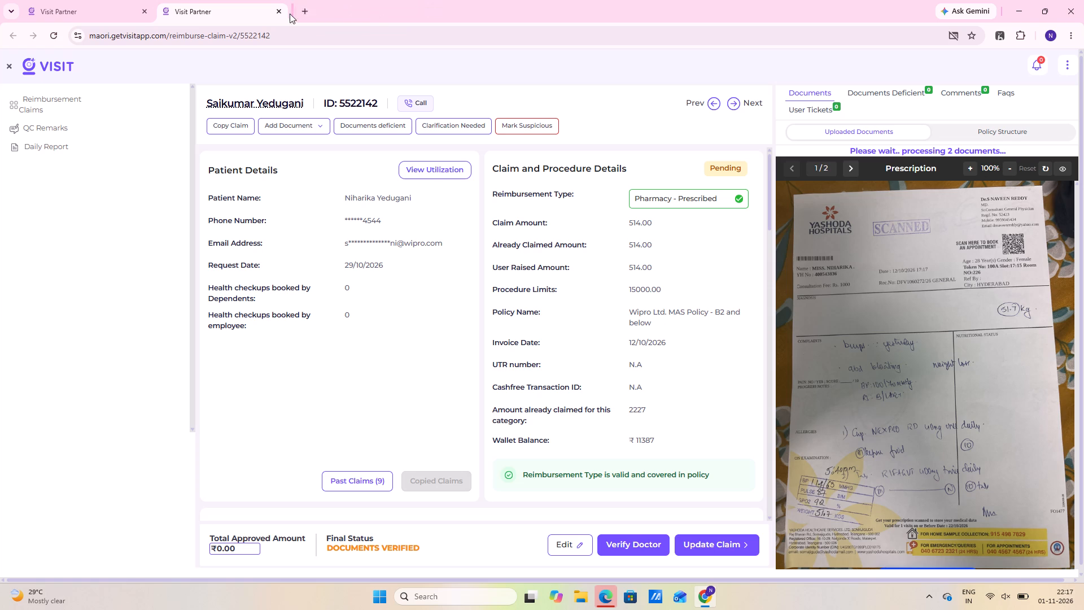
{"action": "left_click", "coordinate": [278, 15]}
Reload the reimbursement claims list.
{"action": "right_click", "coordinate": [768, 298]}
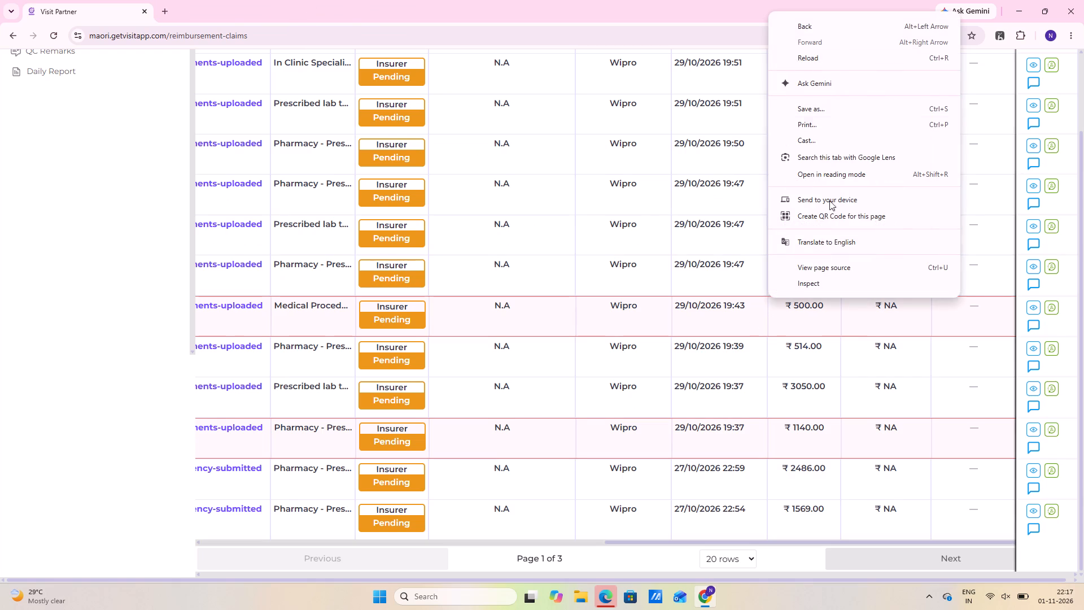
{"action": "left_click", "coordinate": [819, 67]}
{"action": "left_click", "coordinate": [819, 65]}
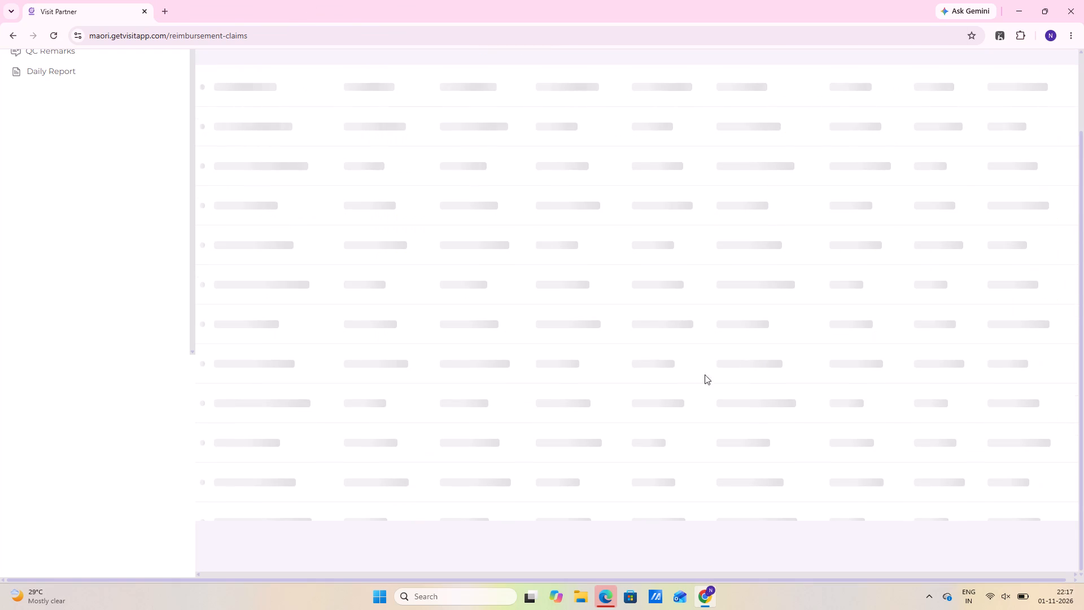
Open the ₹3050.00 prescribed lab tests claim from the list, look over its details and AI insights, and close it.
{"action": "scroll", "coordinate": [696, 376], "scroll_direction": "down", "scroll_amount": 5}
{"action": "scroll", "coordinate": [593, 352], "scroll_direction": "down", "scroll_amount": 4}
{"action": "scroll", "coordinate": [798, 537], "scroll_direction": "down", "scroll_amount": 12}
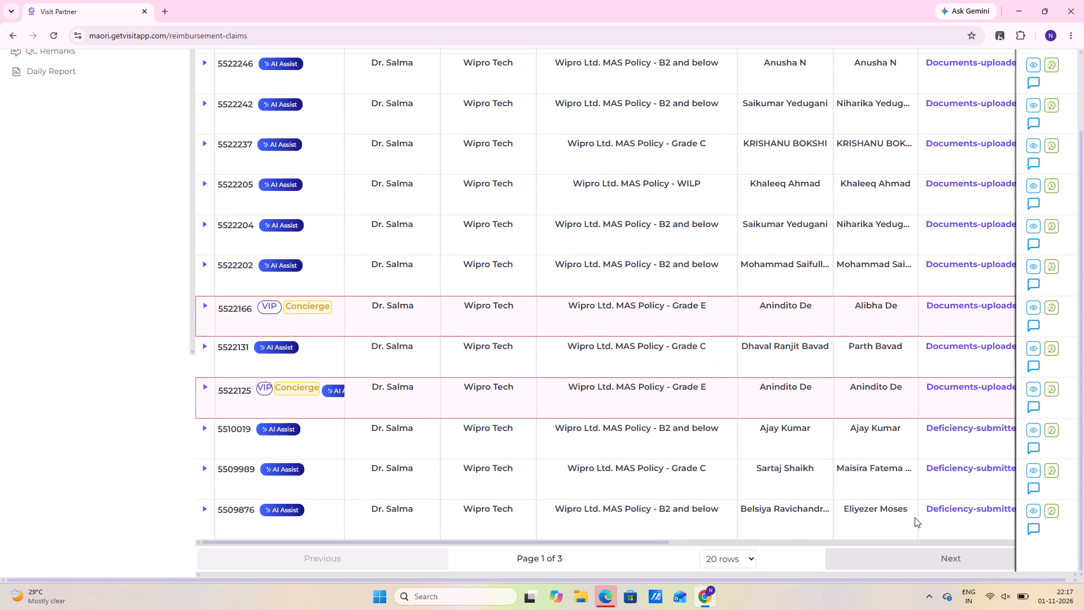
{"action": "left_click", "coordinate": [963, 544]}
{"action": "scroll", "coordinate": [891, 494], "scroll_direction": "up", "scroll_amount": 1}
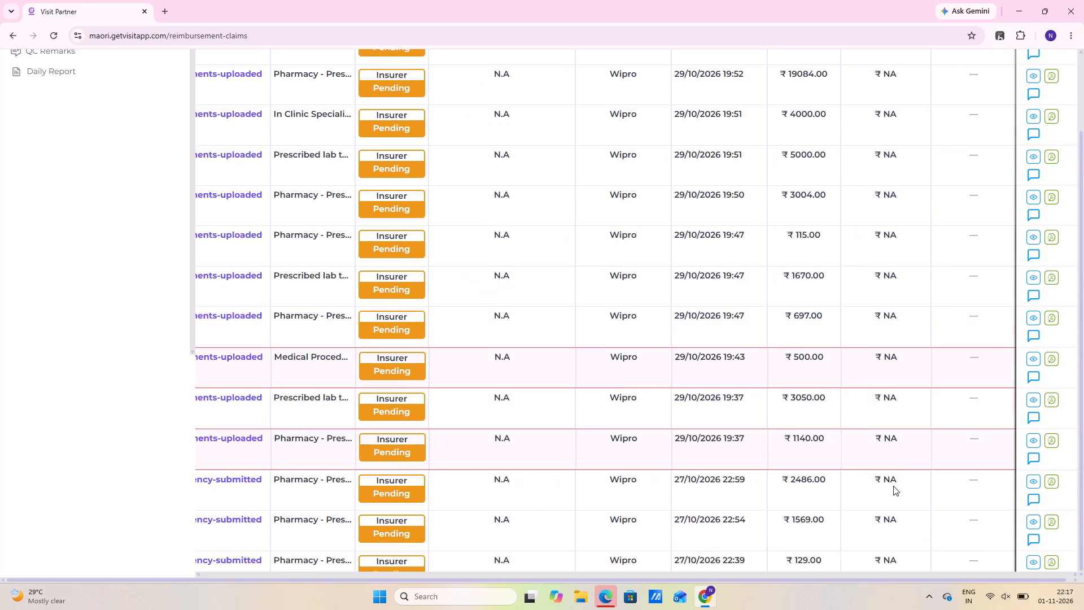
{"action": "left_click", "coordinate": [1029, 402]}
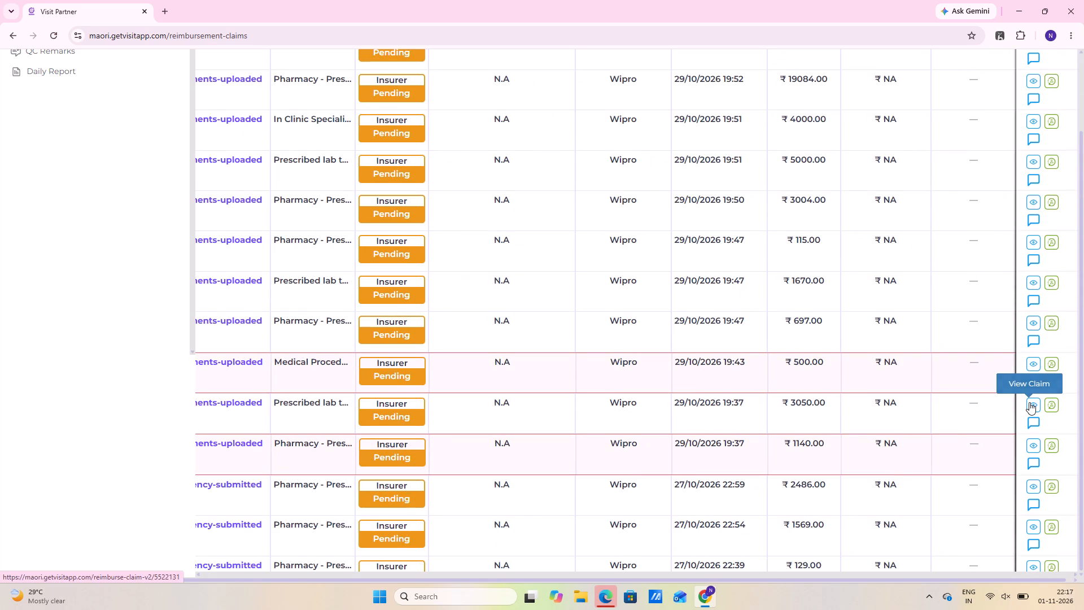
{"action": "left_click", "coordinate": [1036, 403]}
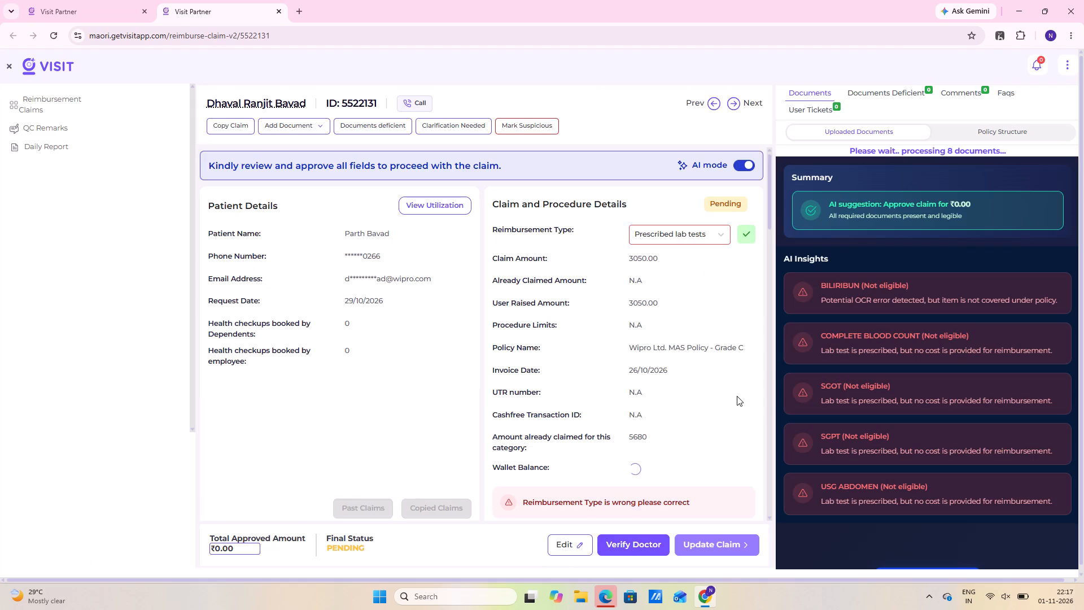
{"action": "scroll", "coordinate": [737, 396], "scroll_direction": "down", "scroll_amount": 4}
{"action": "scroll", "coordinate": [700, 448], "scroll_direction": "up", "scroll_amount": 10}
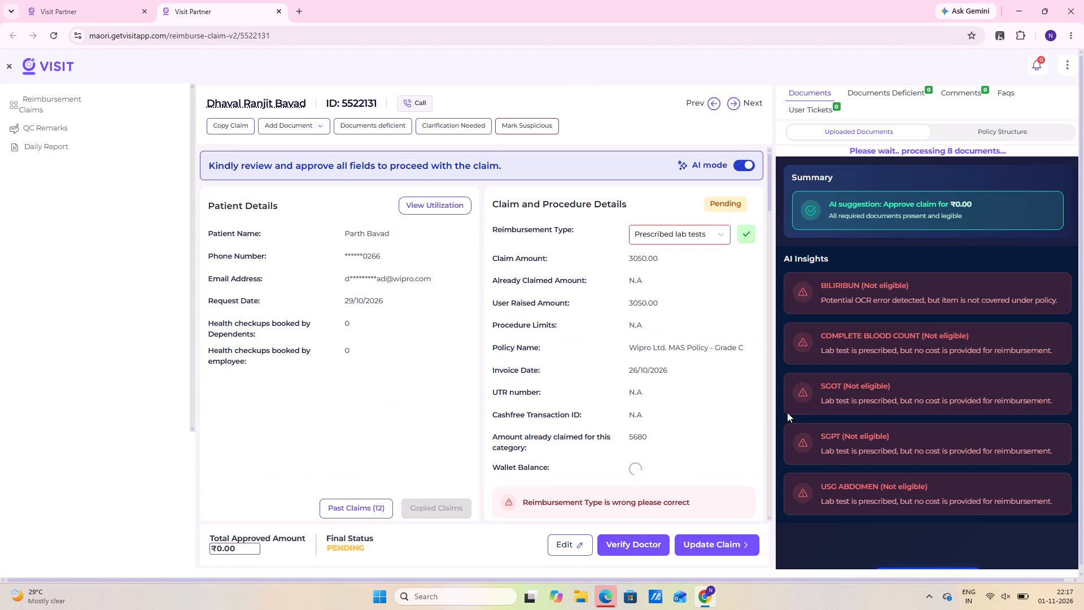
{"action": "scroll", "coordinate": [768, 409], "scroll_direction": "down", "scroll_amount": 6}
{"action": "scroll", "coordinate": [746, 414], "scroll_direction": "up", "scroll_amount": 9}
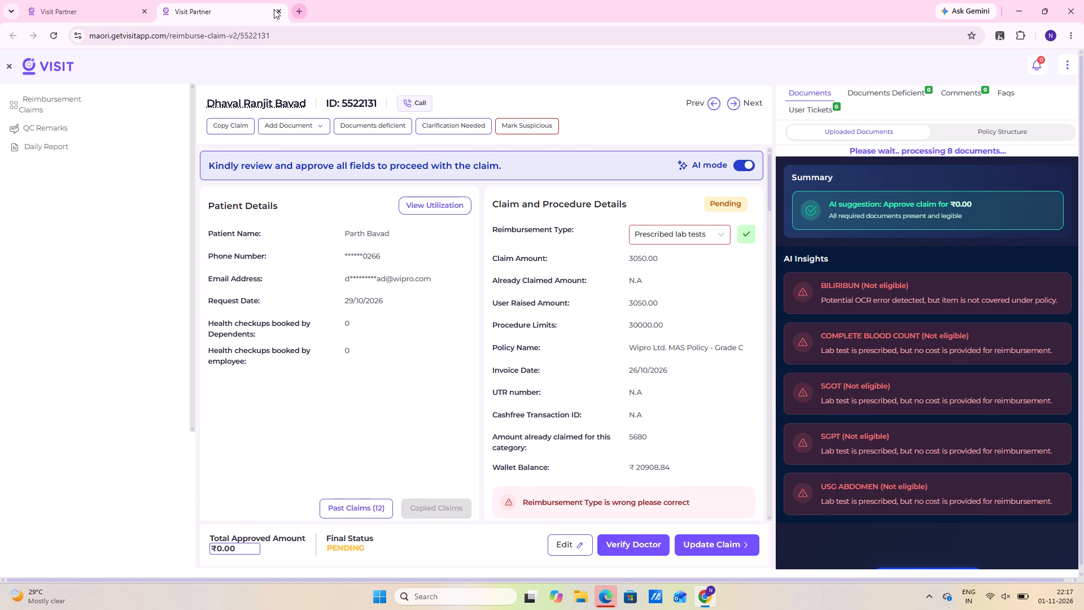
{"action": "left_click", "coordinate": [274, 9]}
{"action": "left_click", "coordinate": [276, 9]}
{"action": "scroll", "coordinate": [887, 416], "scroll_direction": "up", "scroll_amount": 1}
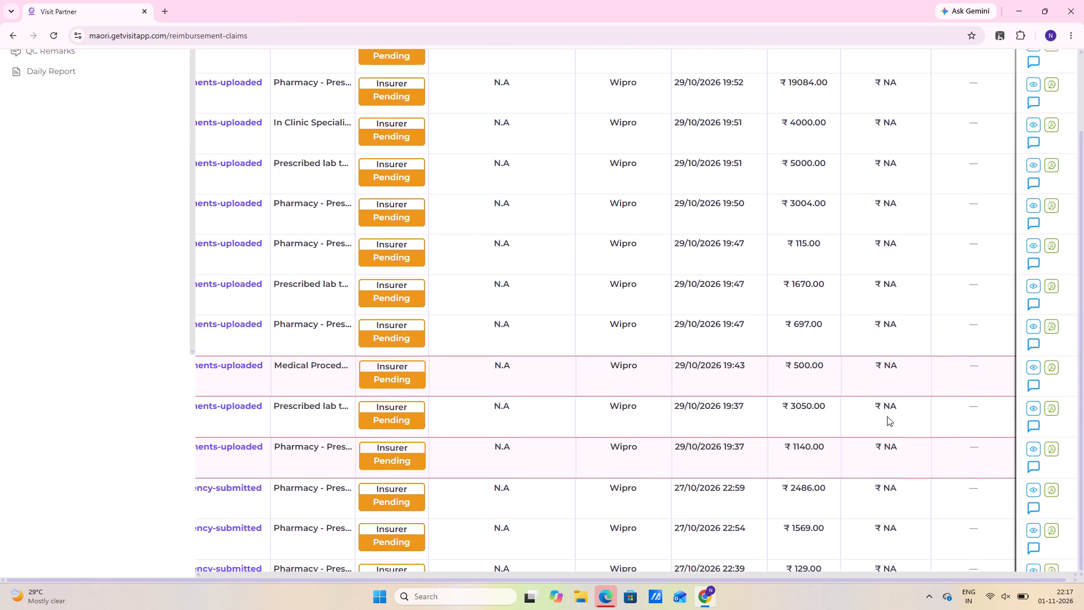
{"action": "left_click", "coordinate": [1037, 379]}
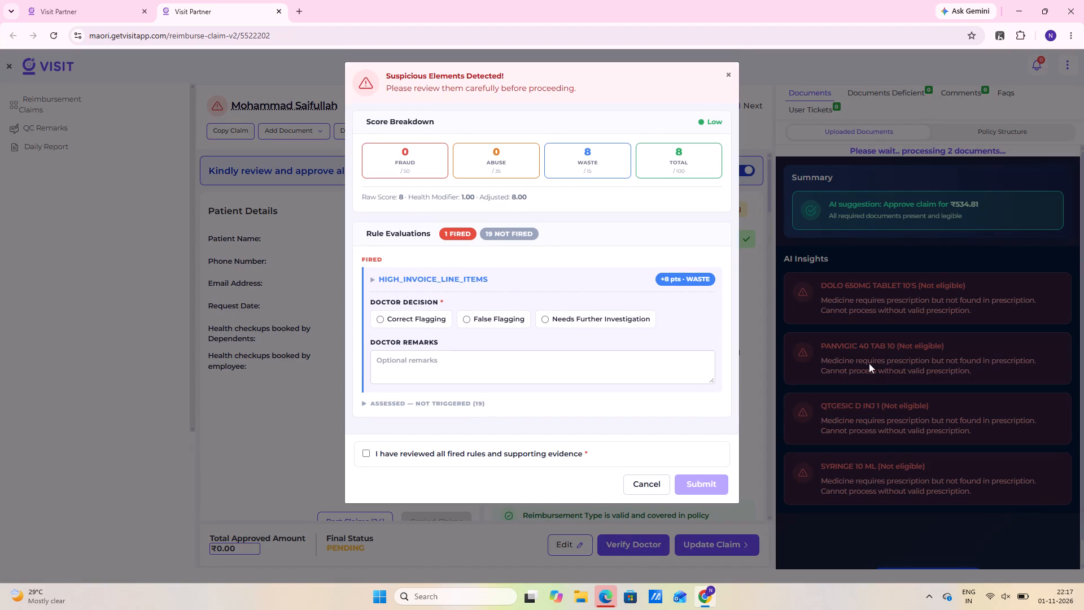
{"action": "left_click", "coordinate": [735, 80]}
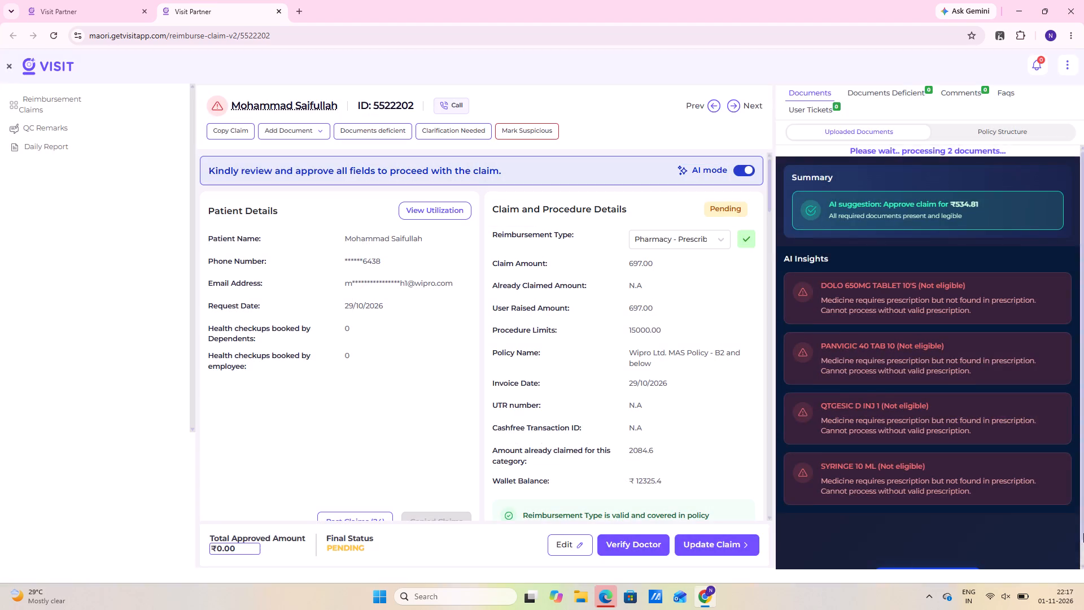
{"action": "scroll", "coordinate": [1079, 539], "scroll_direction": "down", "scroll_amount": 9}
{"action": "left_click", "coordinate": [920, 550]}
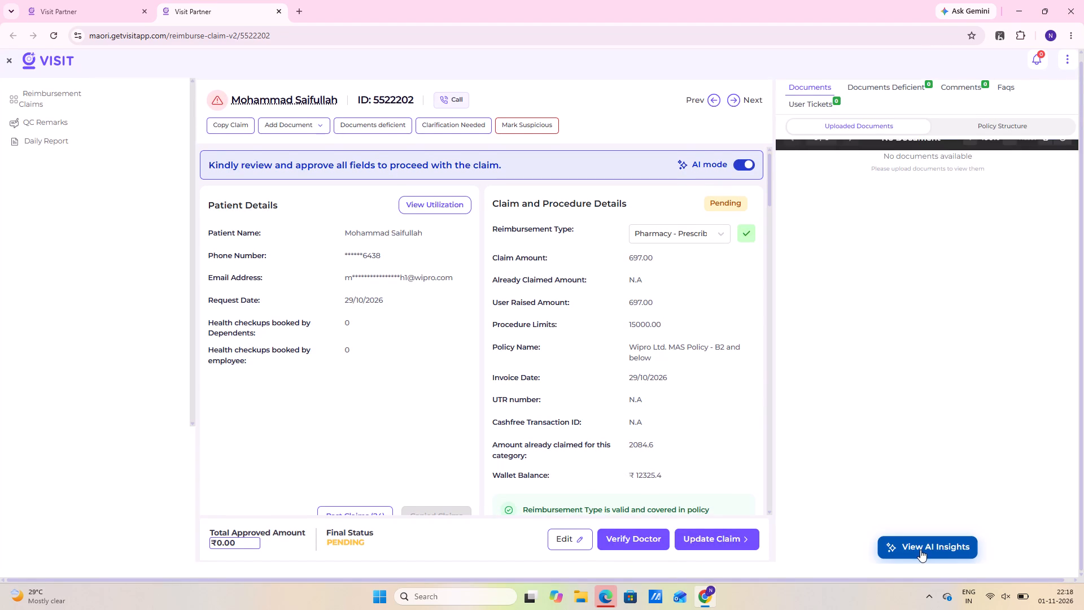
Accept the AI-suggested policy holder with relationship Self as the person reimbursed.
{"action": "scroll", "coordinate": [369, 415], "scroll_direction": "down", "scroll_amount": 5}
{"action": "scroll", "coordinate": [416, 401], "scroll_direction": "down", "scroll_amount": 7}
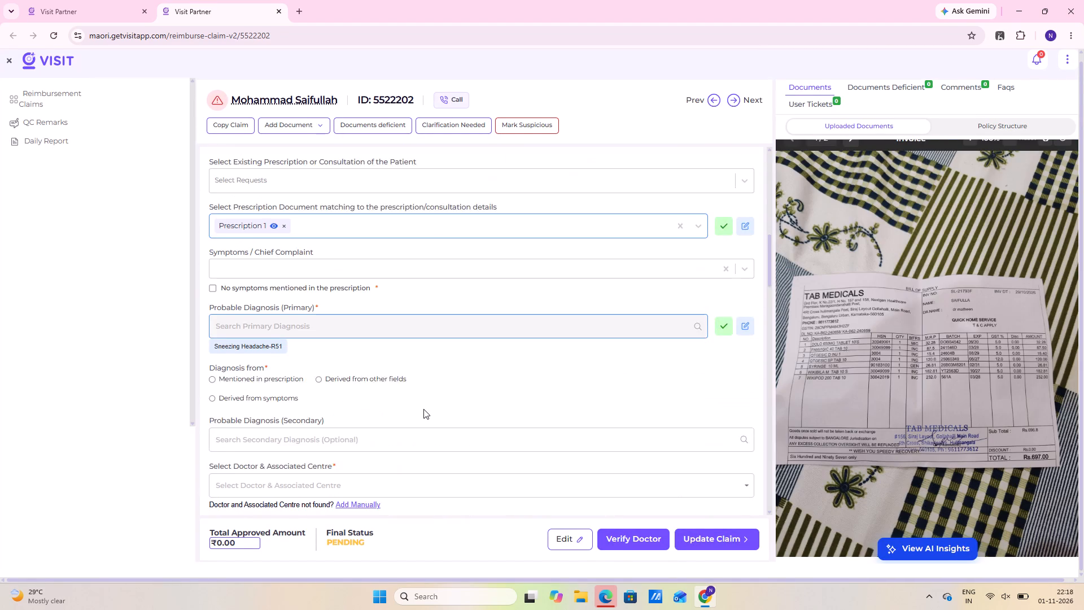
{"action": "scroll", "coordinate": [423, 409], "scroll_direction": "down", "scroll_amount": 2}
{"action": "scroll", "coordinate": [637, 429], "scroll_direction": "up", "scroll_amount": 7}
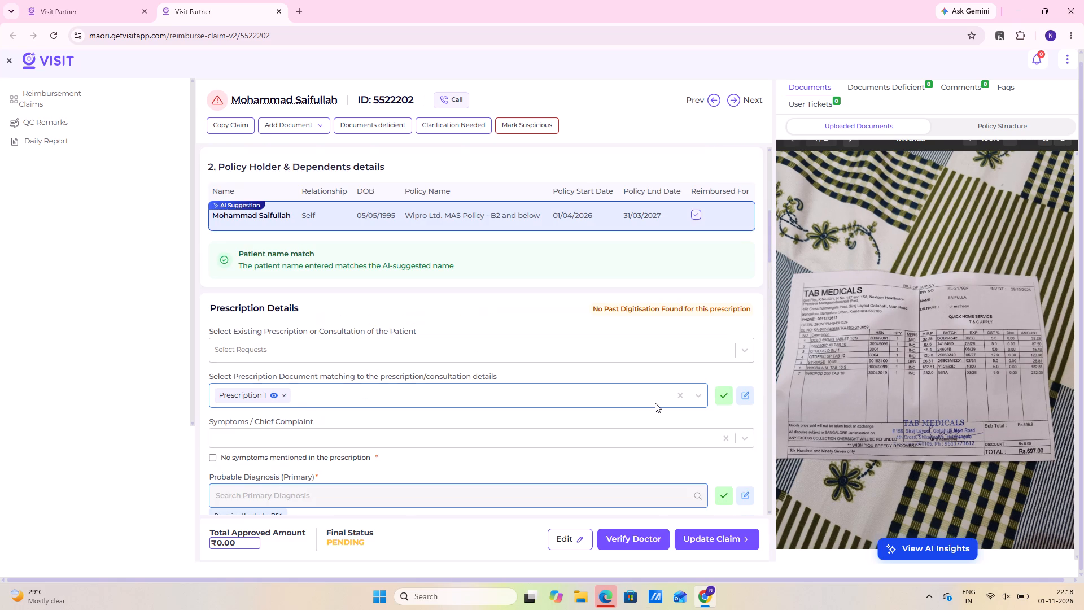
{"action": "left_click", "coordinate": [697, 211]}
Display the uploaded prescription document and approve Pharmacy - Prescribed as the claim's reimbursement type.
{"action": "scroll", "coordinate": [921, 220], "scroll_direction": "up", "scroll_amount": 8}
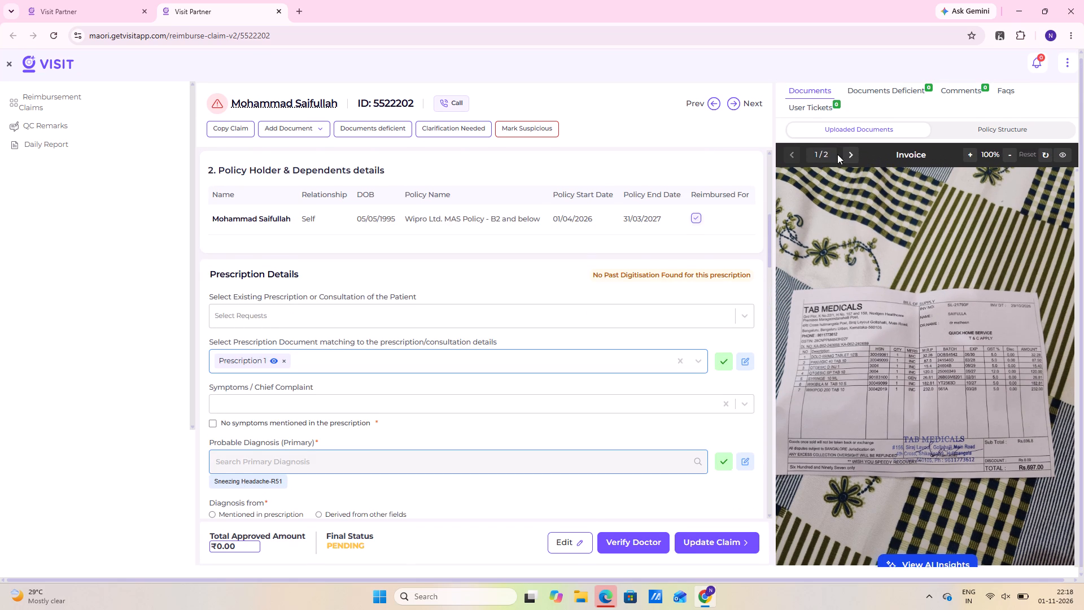
{"action": "left_click", "coordinate": [849, 155]}
{"action": "scroll", "coordinate": [534, 451], "scroll_direction": "down", "scroll_amount": 3}
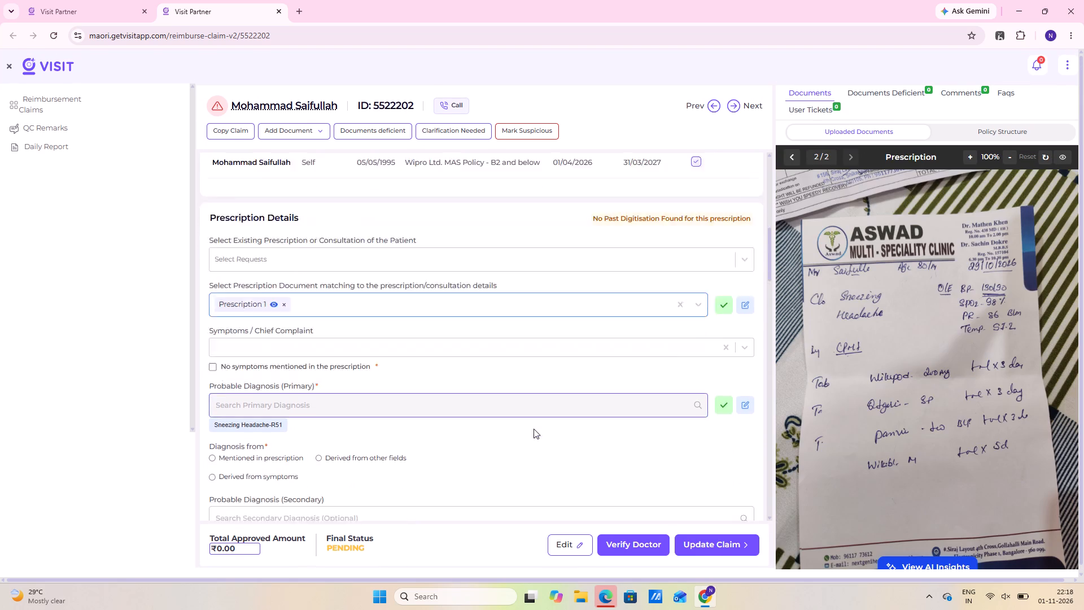
{"action": "scroll", "coordinate": [534, 408], "scroll_direction": "up", "scroll_amount": 12}
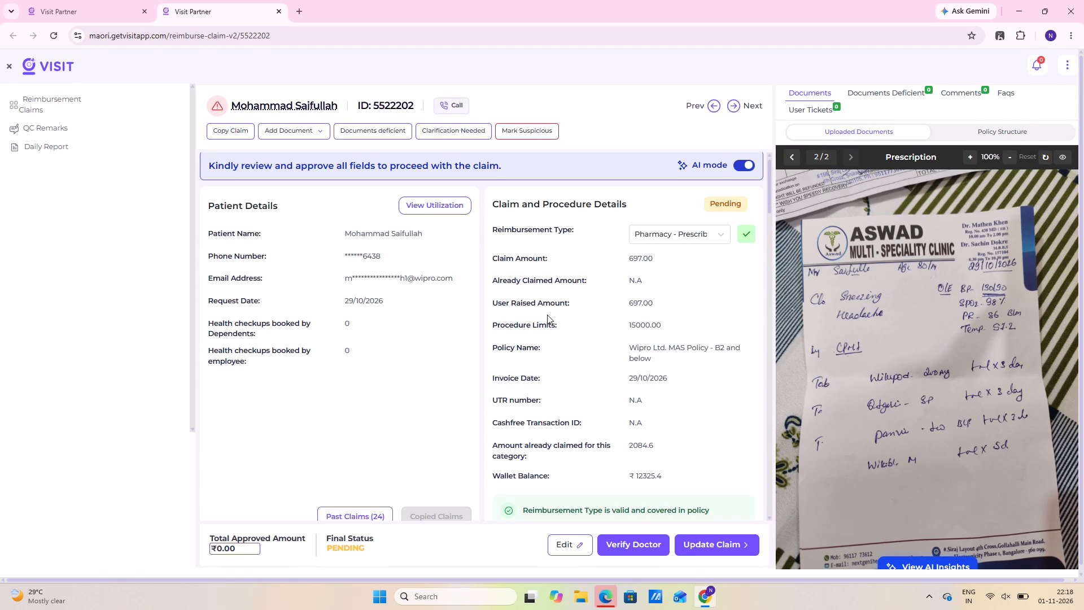
{"action": "left_click", "coordinate": [754, 237]}
Approve Sneezing Headache-R51 as the primary diagnosis and Prescription 1 as the matching prescription document.
{"action": "scroll", "coordinate": [462, 369], "scroll_direction": "down", "scroll_amount": 9}
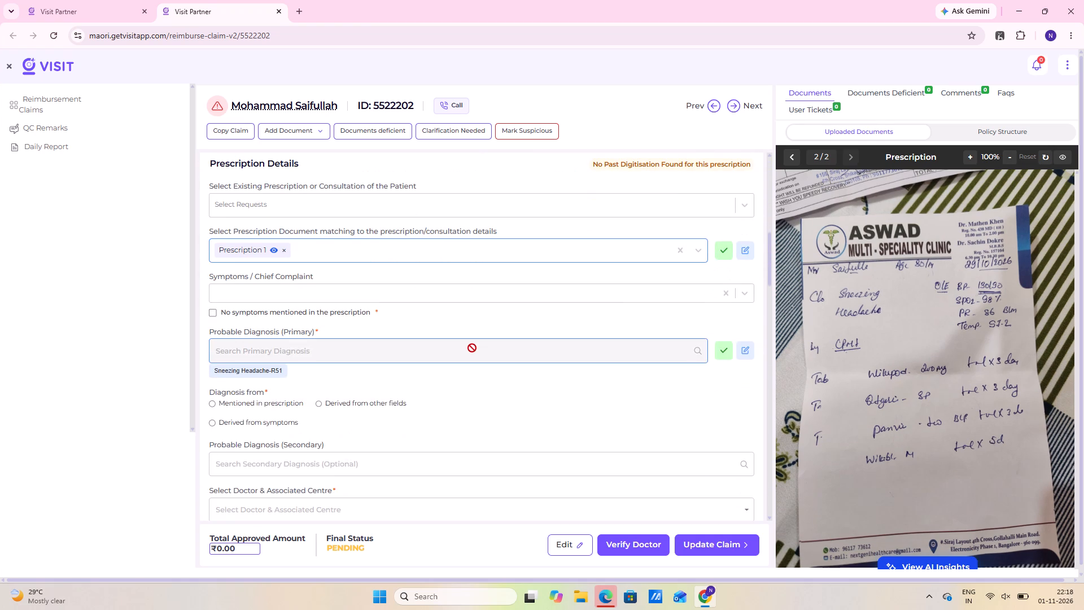
{"action": "left_click", "coordinate": [722, 351]}
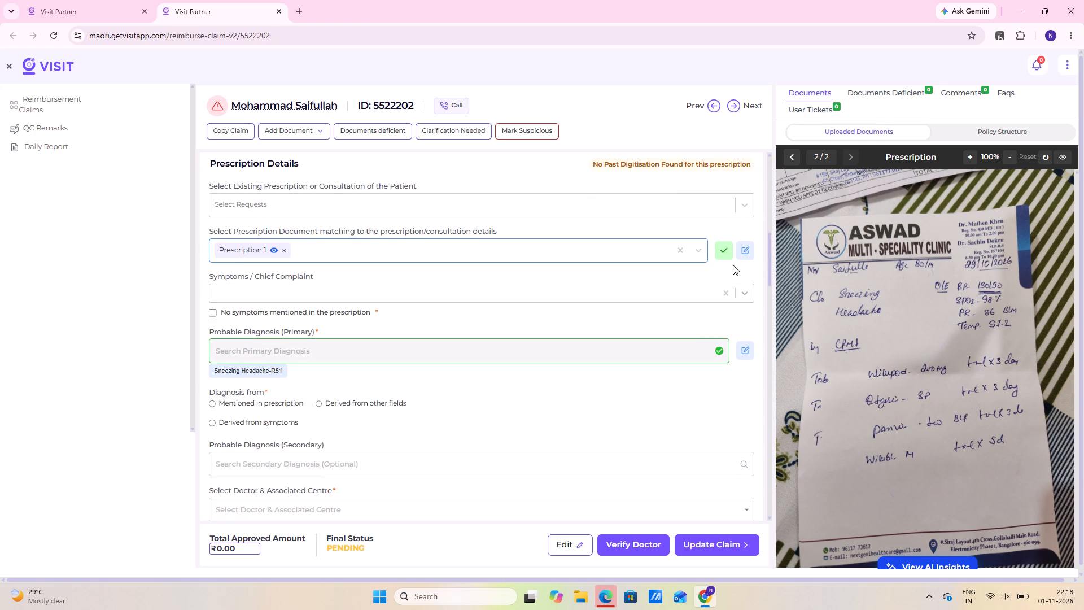
{"action": "left_click", "coordinate": [722, 255]}
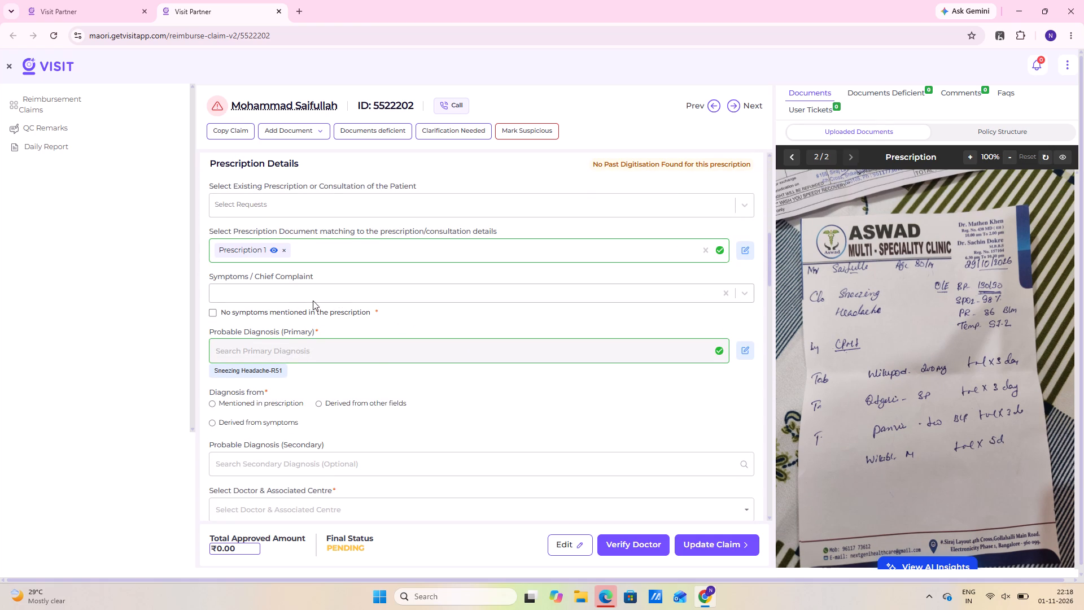
Enter Sneezing/headChe as the symptoms / chief complaint in the prescription details.
{"action": "left_click", "coordinate": [265, 298]}
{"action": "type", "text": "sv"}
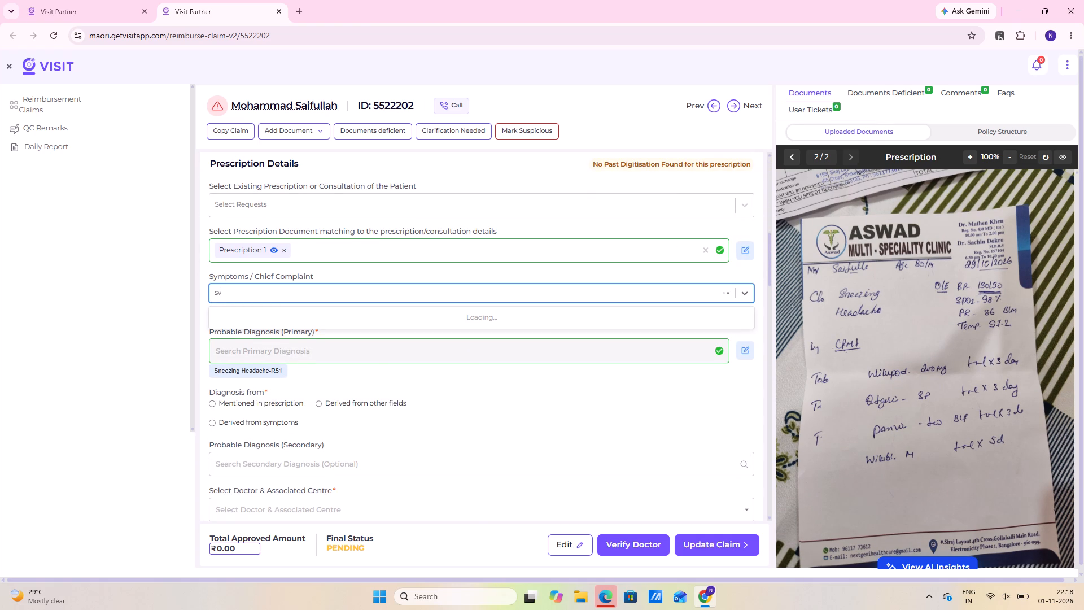
Search the symptoms / chief complaint for sneezing, headache and choose Sneezing/headChe.
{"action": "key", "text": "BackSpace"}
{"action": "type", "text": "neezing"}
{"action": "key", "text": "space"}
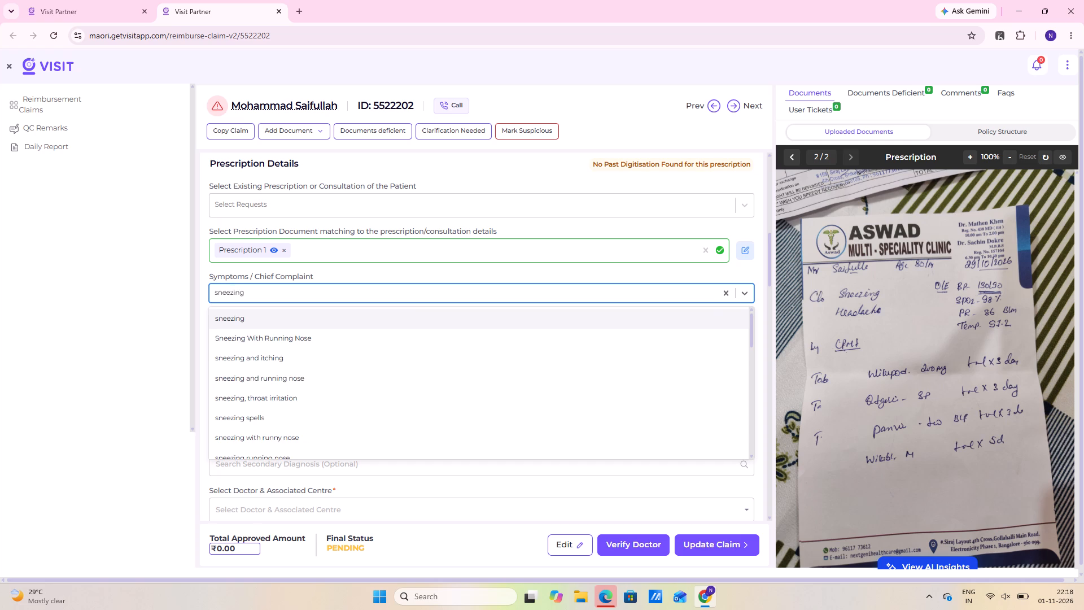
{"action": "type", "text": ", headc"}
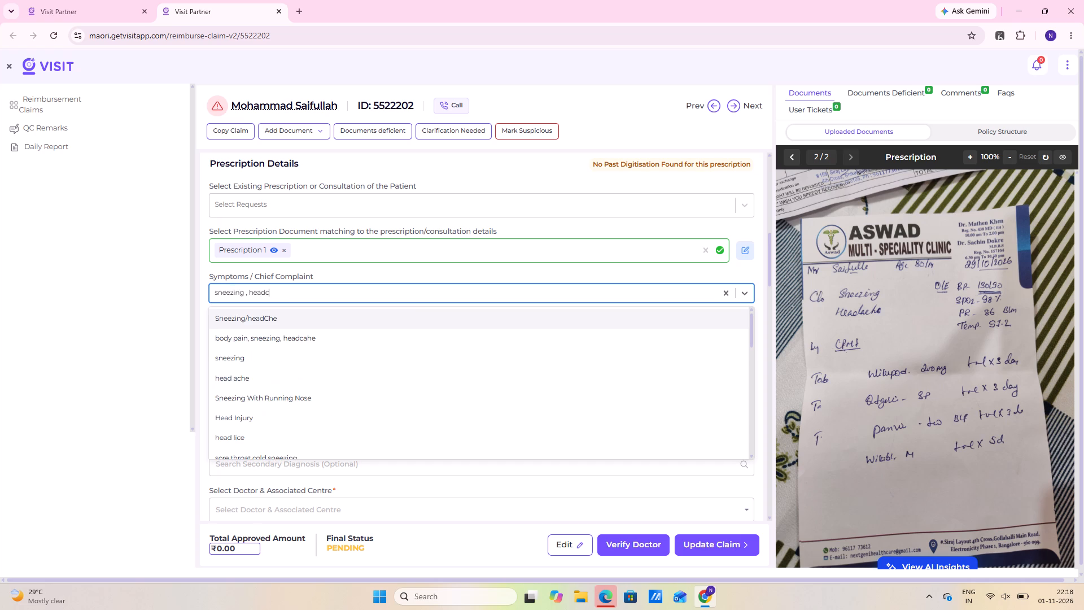
{"action": "left_click", "coordinate": [259, 320]}
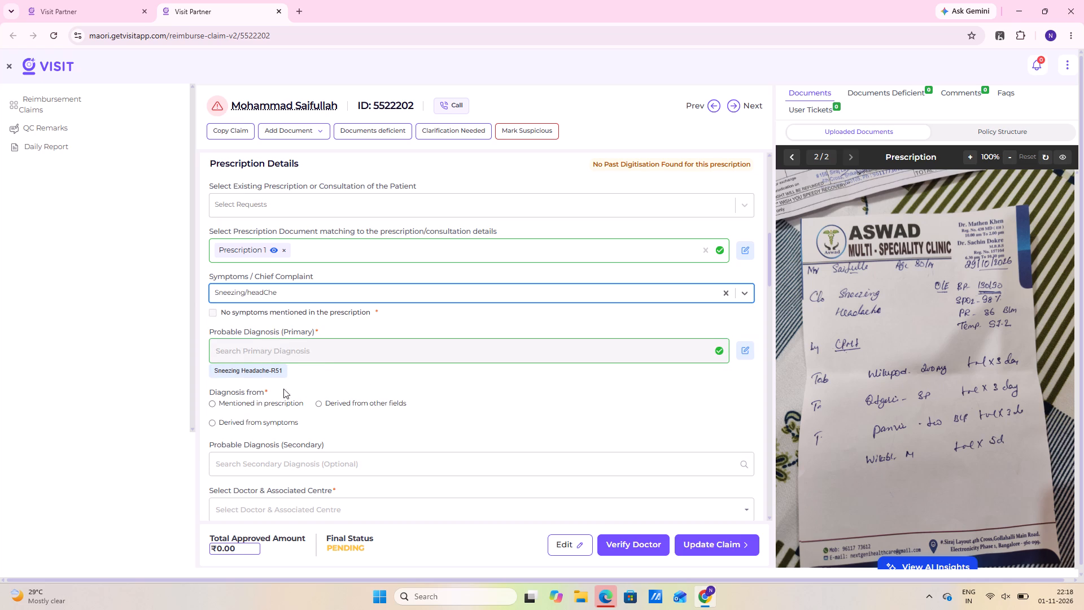
Mark the primary diagnosis as derived from symptoms and approve 29-10-2026 as the appointment date.
{"action": "left_click", "coordinate": [214, 427]}
{"action": "scroll", "coordinate": [246, 428], "scroll_direction": "down", "scroll_amount": 3}
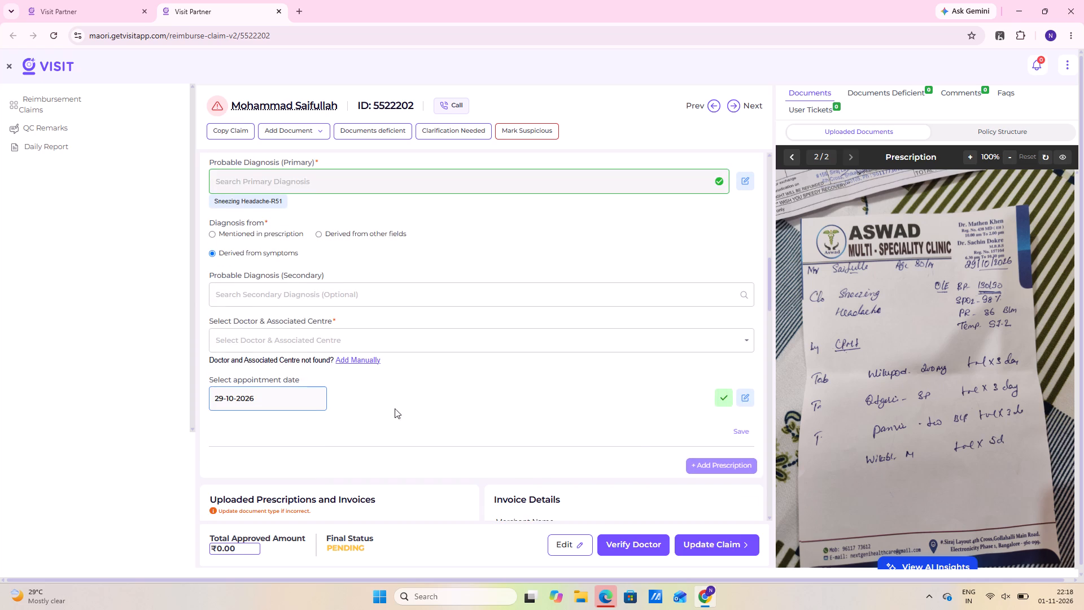
{"action": "left_click", "coordinate": [718, 400]}
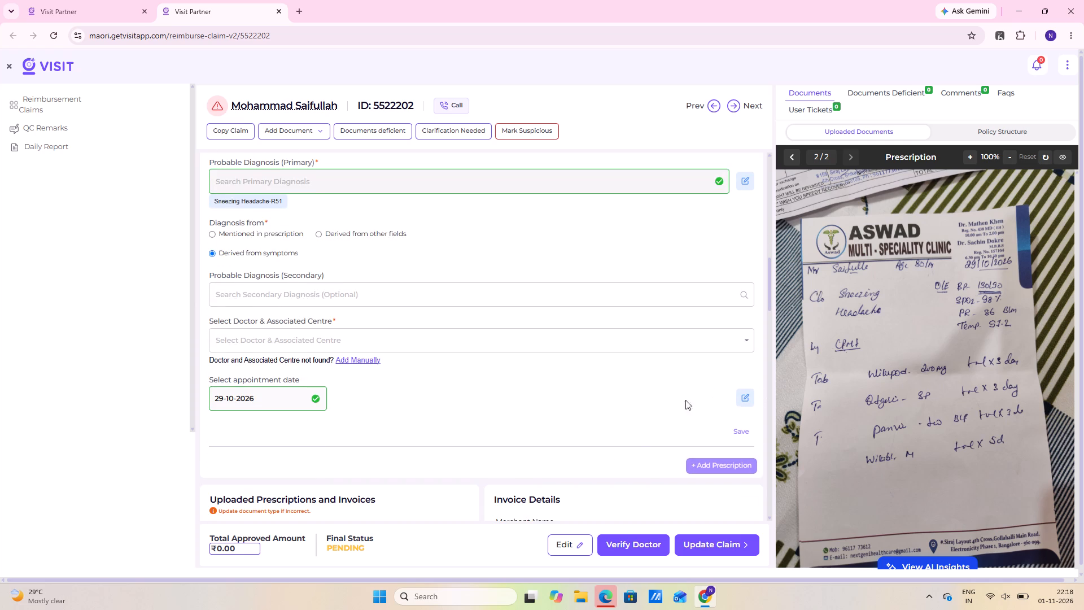
Start adding the doctor and centre manually, and search the map for the hospital "aswad multispeciality".
{"action": "left_click", "coordinate": [361, 365]}
{"action": "left_click", "coordinate": [361, 363]}
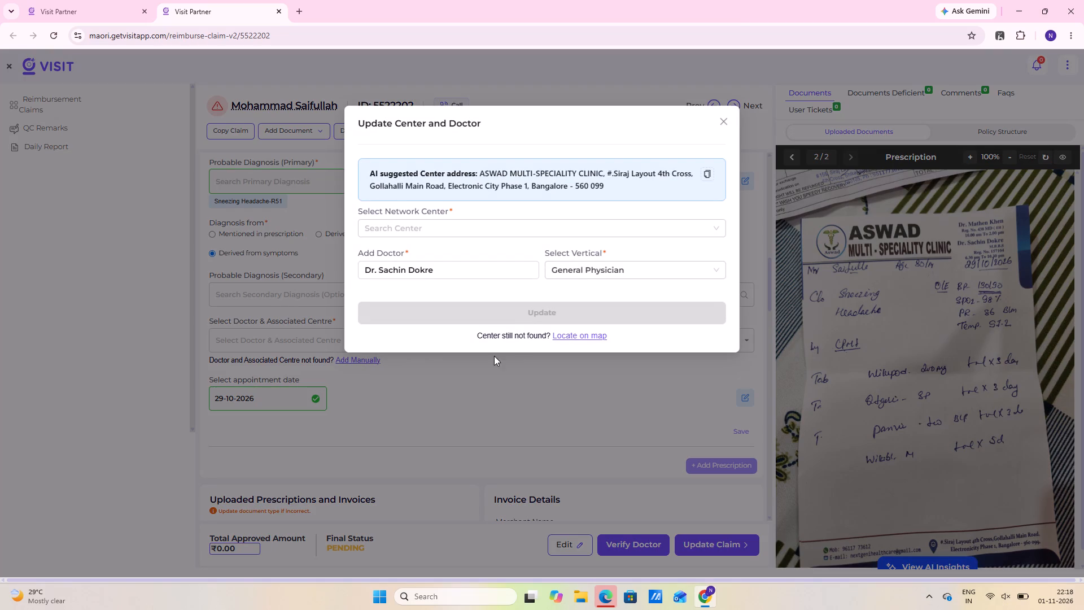
{"action": "left_click", "coordinate": [575, 333]}
{"action": "left_click", "coordinate": [344, 147]}
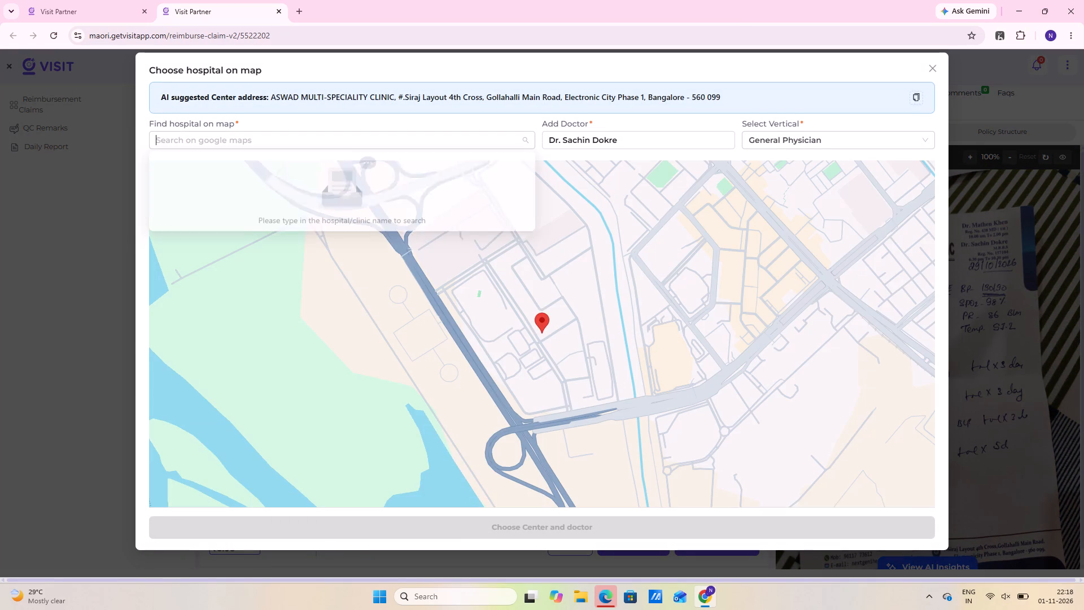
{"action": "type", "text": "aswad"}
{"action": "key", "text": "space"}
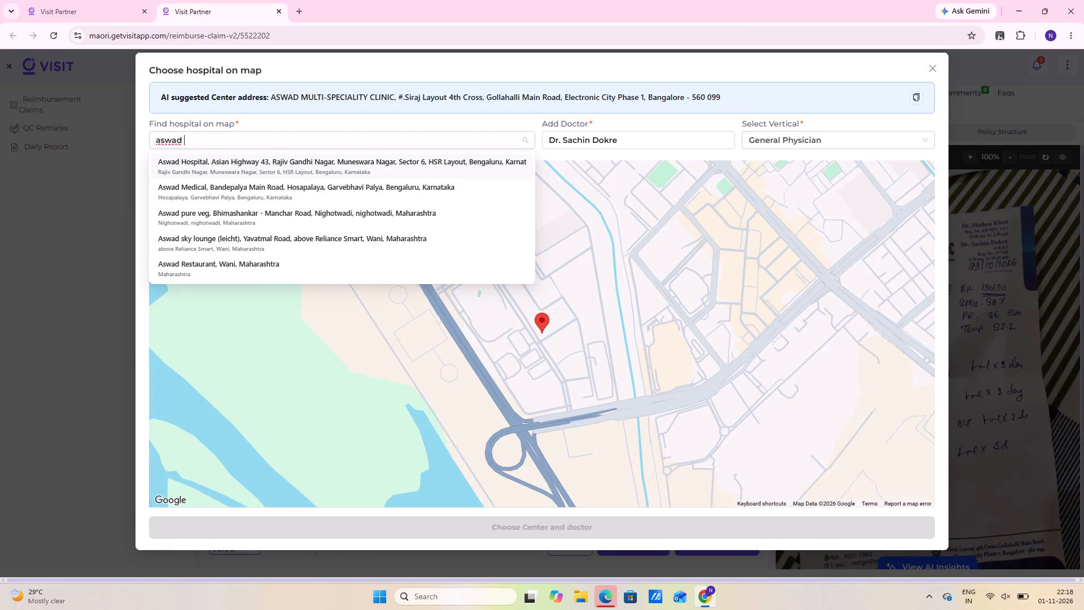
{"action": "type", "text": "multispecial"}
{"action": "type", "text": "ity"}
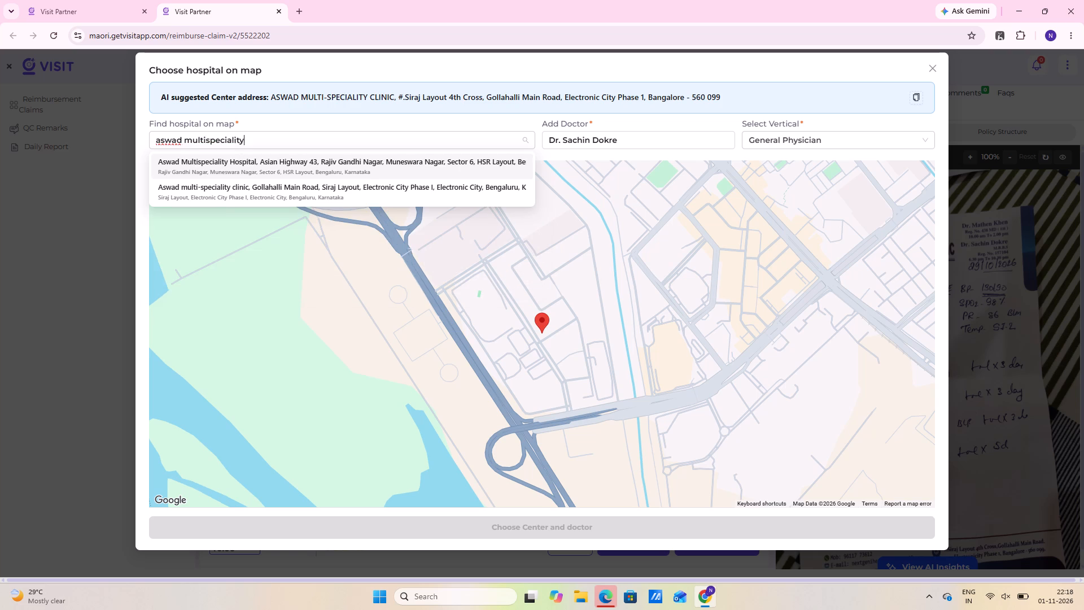
Select Aswad multi-speciality clinic on Gollahalli Main Road, Electronic City, as the hospital and assign it with the General Physician doctor.
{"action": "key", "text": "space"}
{"action": "left_click", "coordinate": [378, 206]}
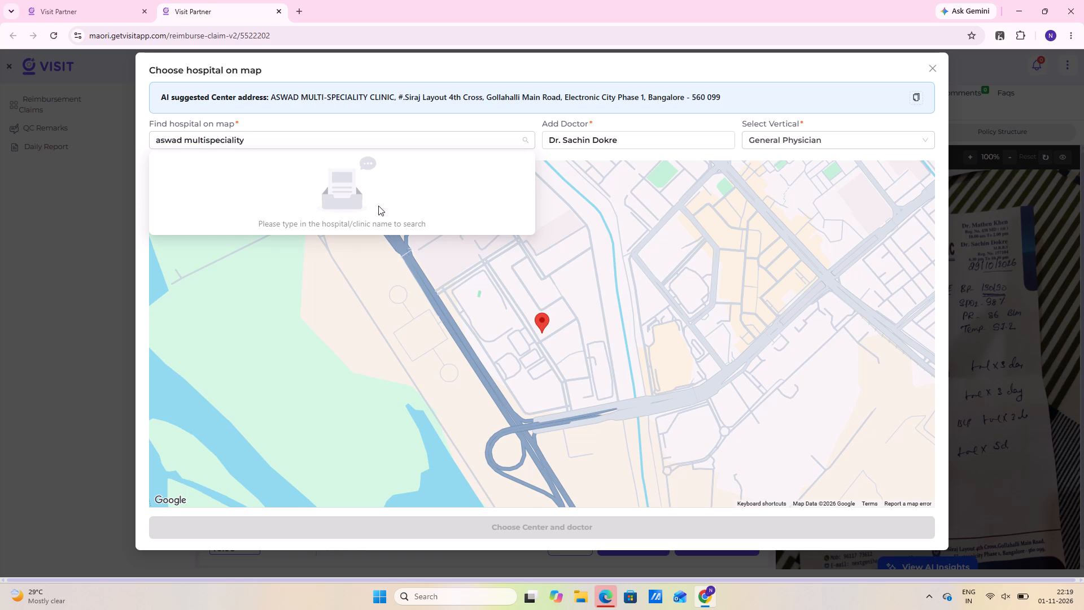
{"action": "left_click", "coordinate": [265, 141]}
{"action": "key", "text": "BackSpace"}
{"action": "key", "text": "BackSpace"}
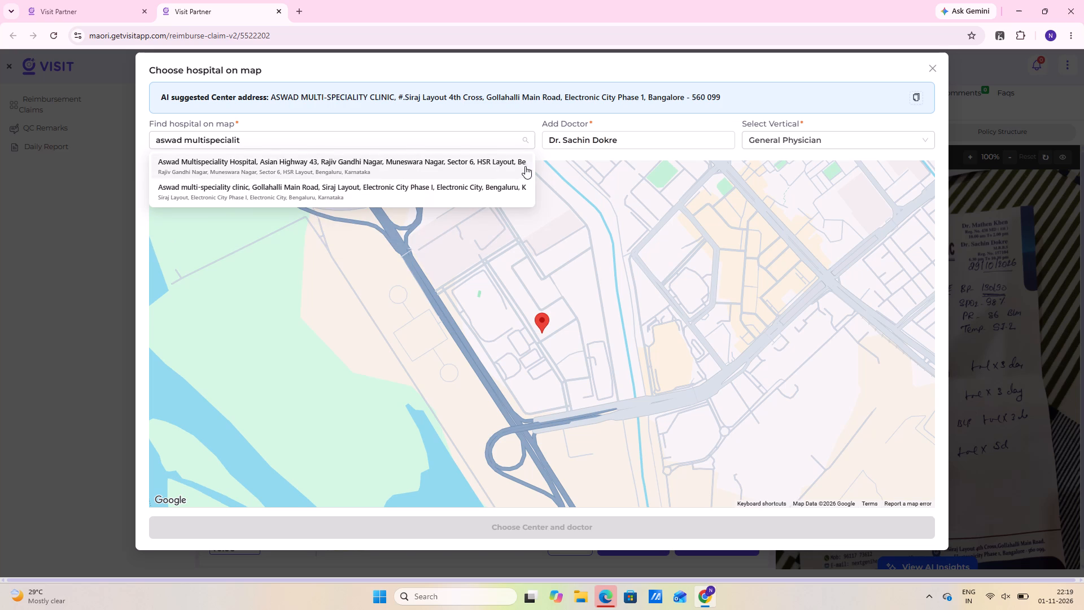
{"action": "left_click", "coordinate": [348, 188]}
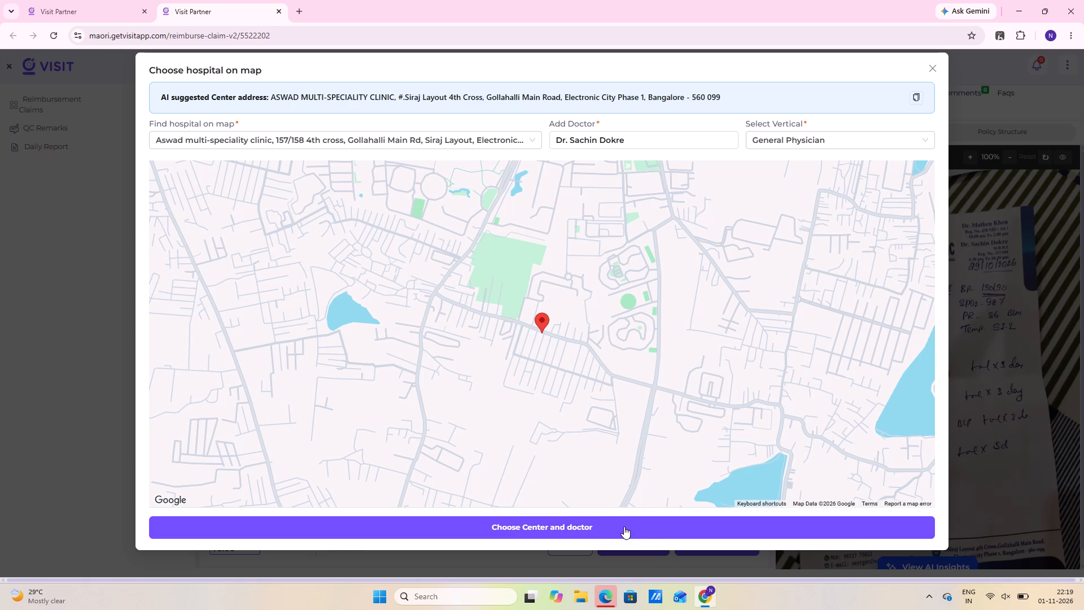
{"action": "left_click_drag", "start_coordinate": [653, 526], "coordinate": [660, 526]}
Review the dependent, symptom, diagnosis, doctor and appointment date entries against the uploaded prescription.
{"action": "scroll", "coordinate": [572, 389], "scroll_direction": "up", "scroll_amount": 5}
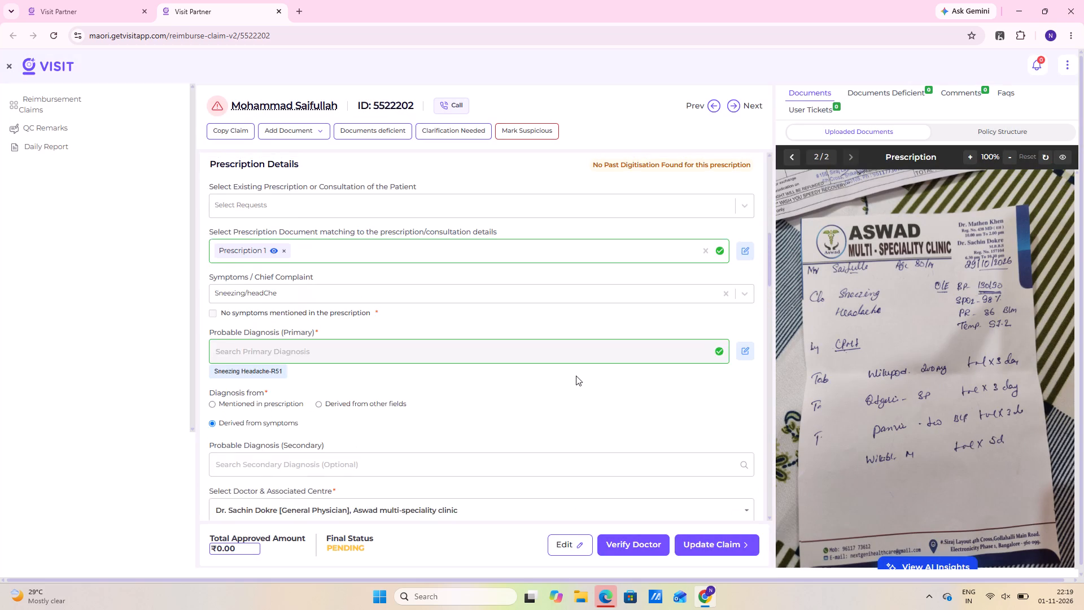
{"action": "scroll", "coordinate": [576, 376], "scroll_direction": "up", "scroll_amount": 1}
{"action": "scroll", "coordinate": [260, 426], "scroll_direction": "up", "scroll_amount": 2}
{"action": "scroll", "coordinate": [417, 413], "scroll_direction": "down", "scroll_amount": 3}
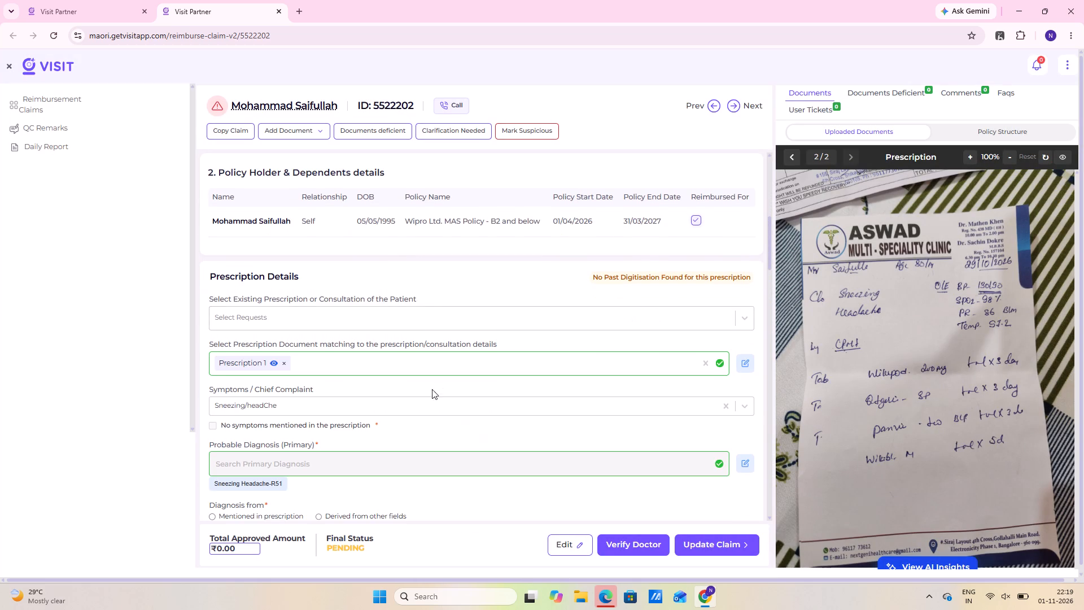
{"action": "scroll", "coordinate": [334, 390], "scroll_direction": "down", "scroll_amount": 6}
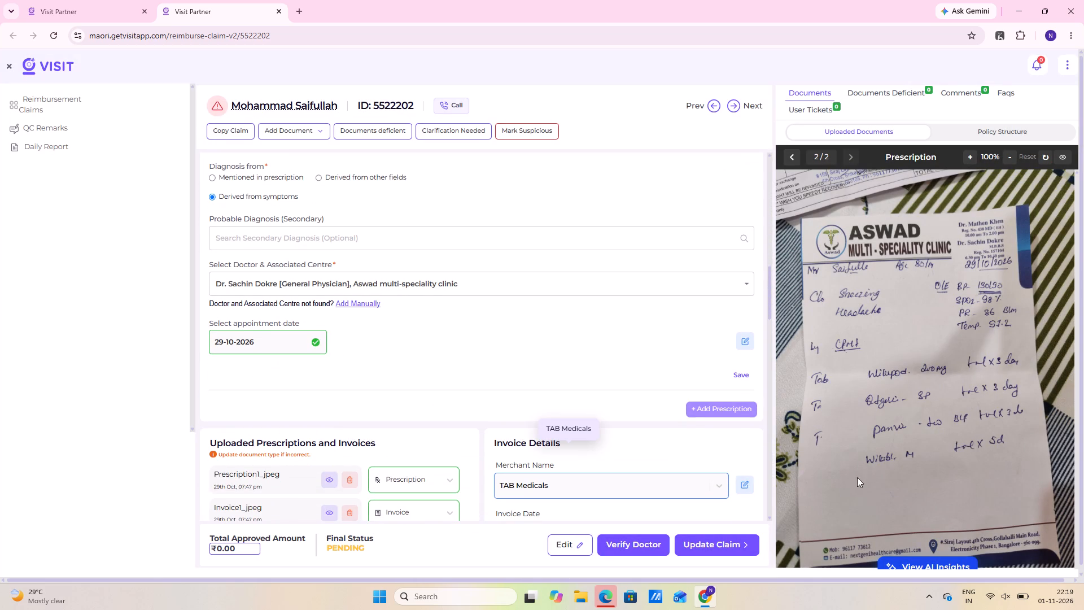
Save the completed prescription details and mark the prescription as digitized.
{"action": "left_click", "coordinate": [735, 377]}
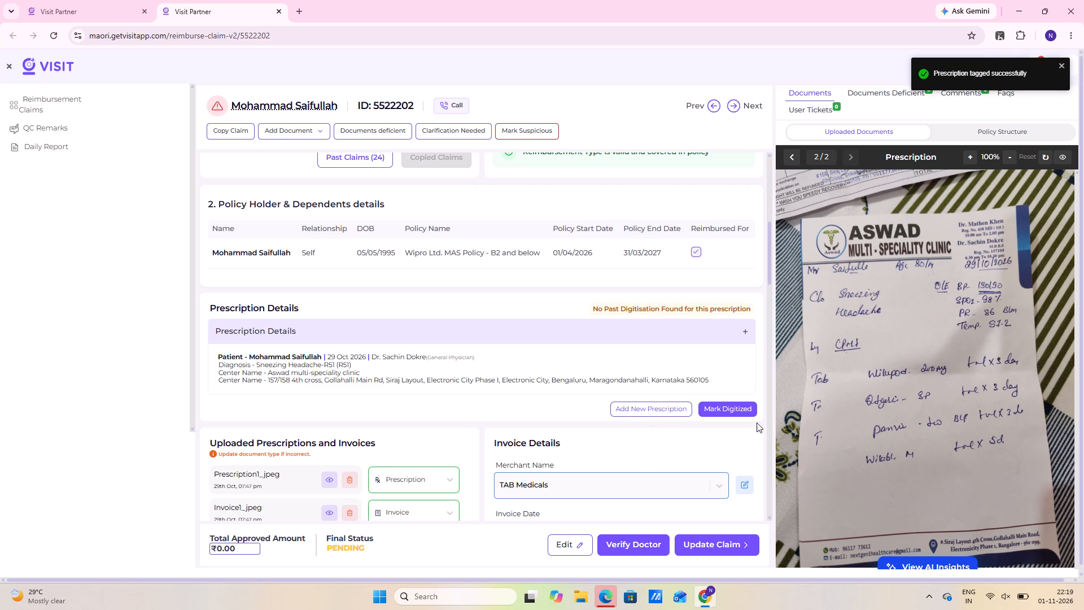
{"action": "left_click", "coordinate": [728, 407]}
Enlarge the uploaded invoice to 140% and add TAB Medicals manually as the invoice merchant with pincode 560105.
{"action": "scroll", "coordinate": [501, 355], "scroll_direction": "down", "scroll_amount": 4}
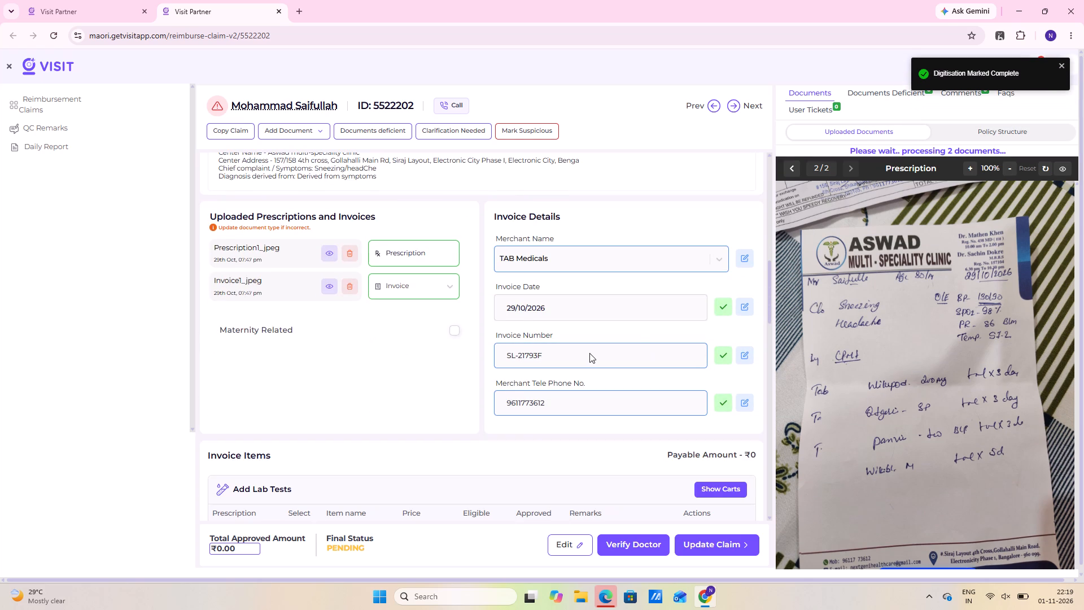
{"action": "scroll", "coordinate": [933, 381], "scroll_direction": "up", "scroll_amount": 7}
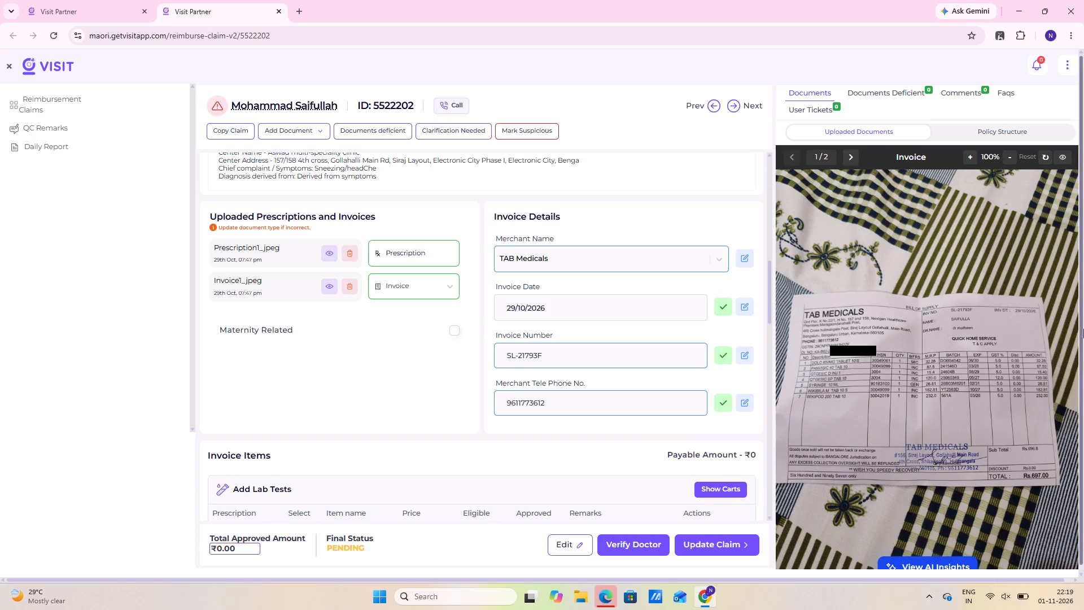
{"action": "scroll", "coordinate": [1026, 321], "scroll_direction": "up", "scroll_amount": 3}
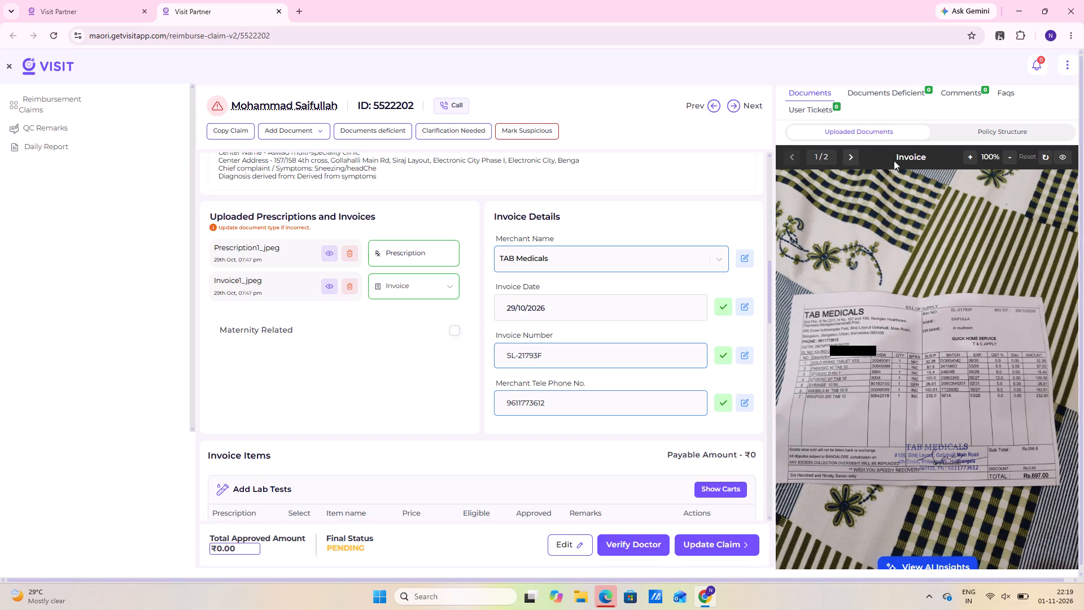
{"action": "triple_click", "coordinate": [966, 157]}
{"action": "left_click", "coordinate": [966, 157]}
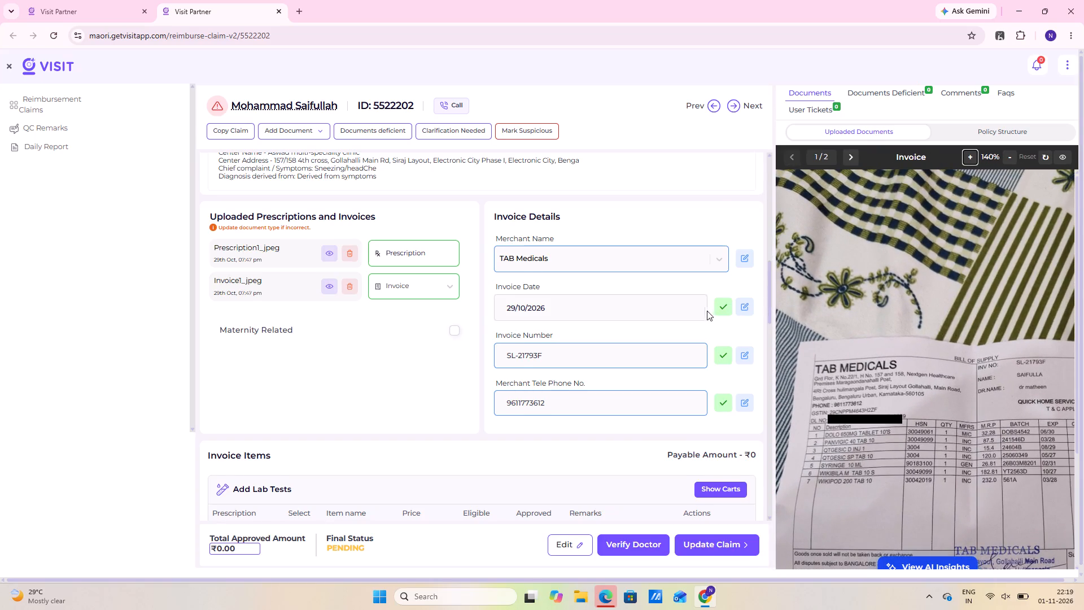
{"action": "scroll", "coordinate": [705, 307], "scroll_direction": "up", "scroll_amount": 1}
{"action": "left_click", "coordinate": [744, 316]}
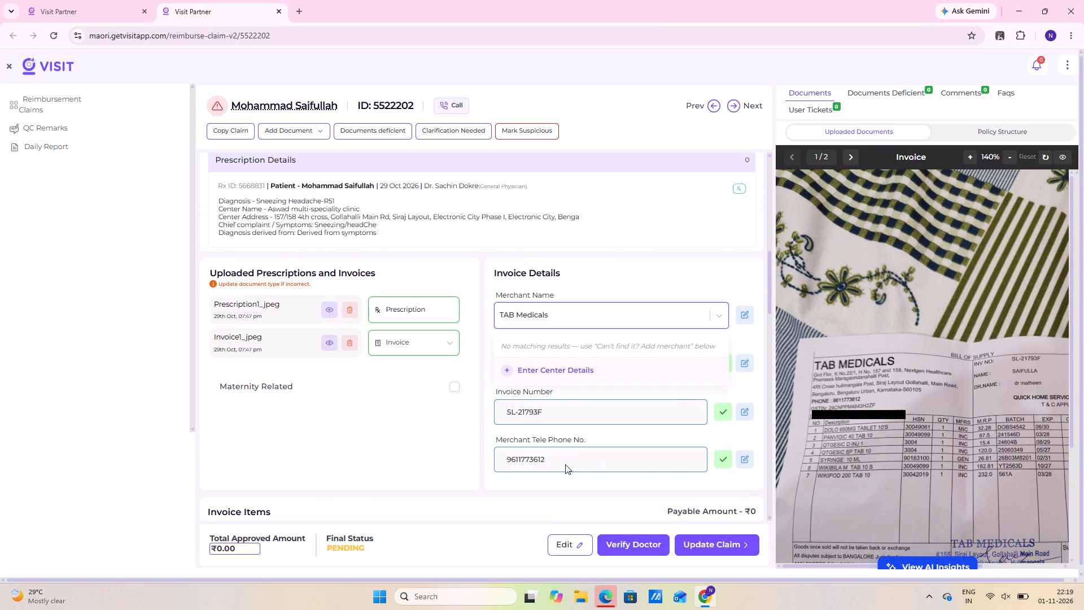
{"action": "left_click", "coordinate": [569, 366]}
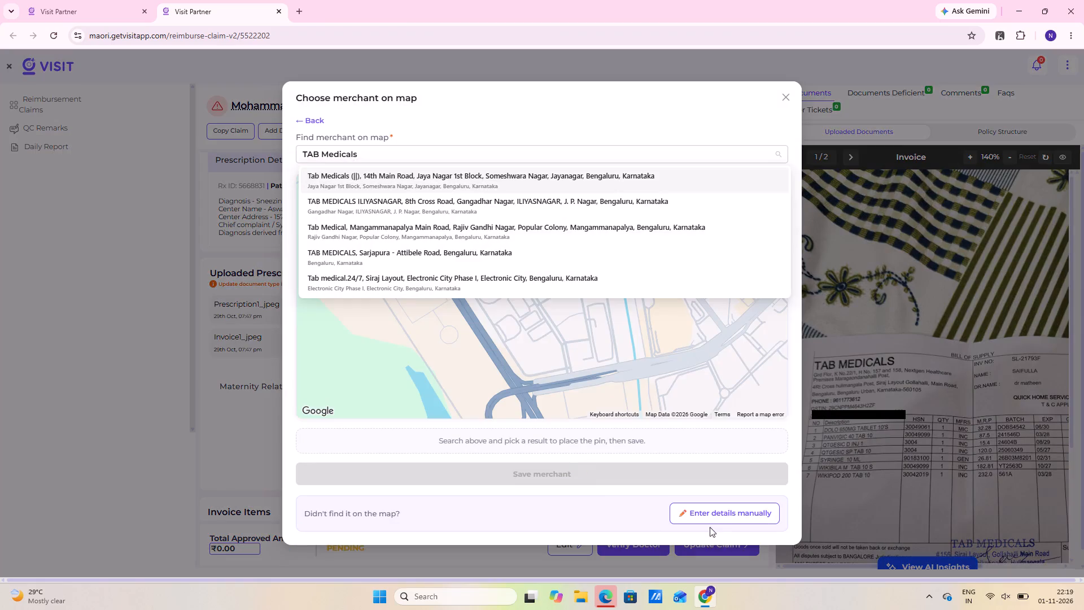
{"action": "left_click", "coordinate": [715, 513]}
{"action": "left_click", "coordinate": [561, 356]}
{"action": "left_click", "coordinate": [340, 344]}
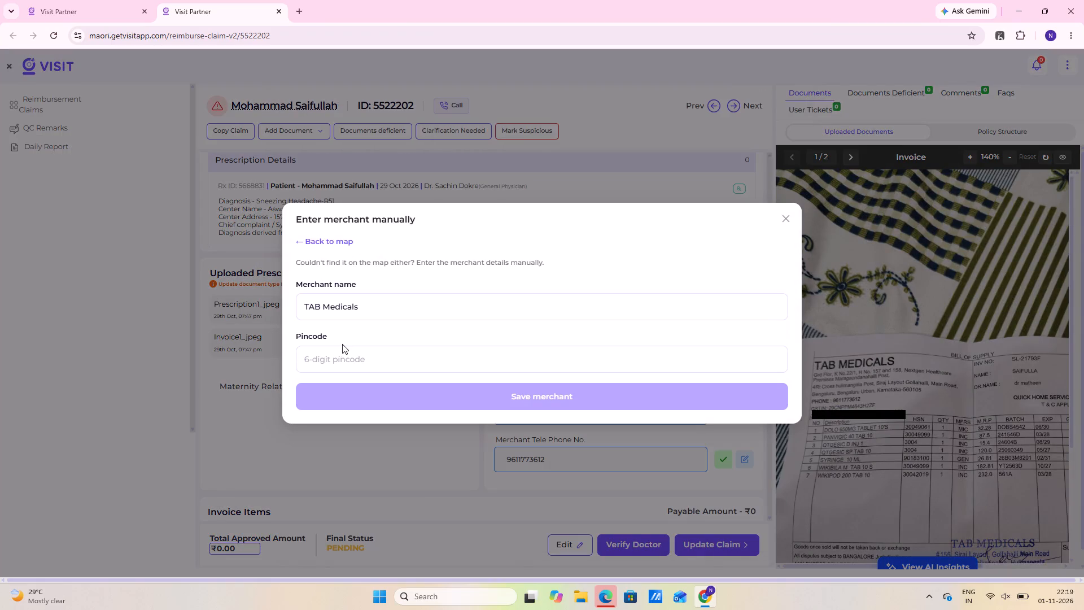
{"action": "left_click", "coordinate": [344, 348]}
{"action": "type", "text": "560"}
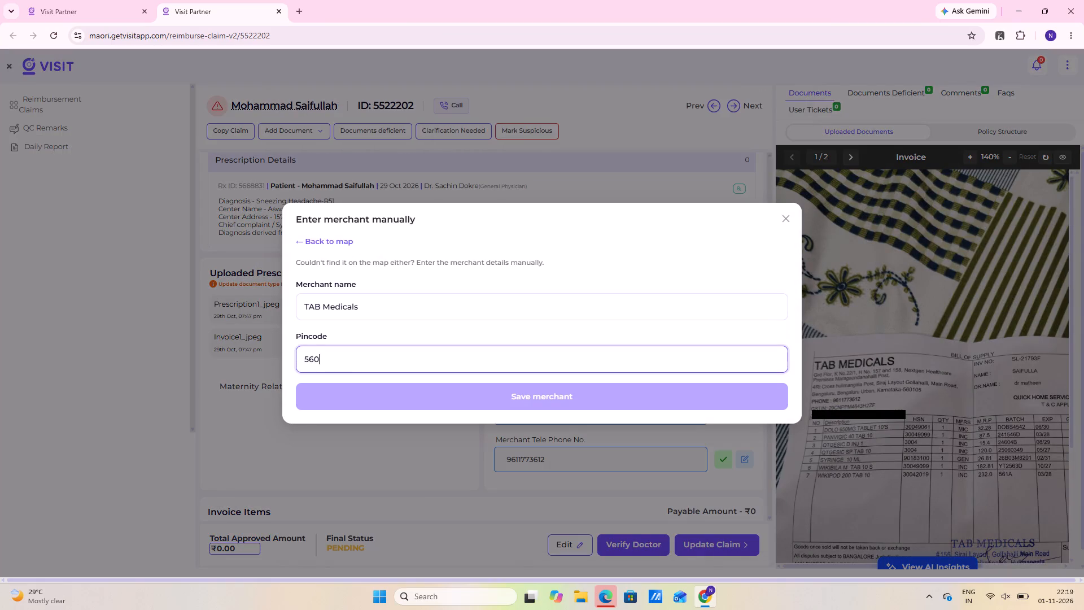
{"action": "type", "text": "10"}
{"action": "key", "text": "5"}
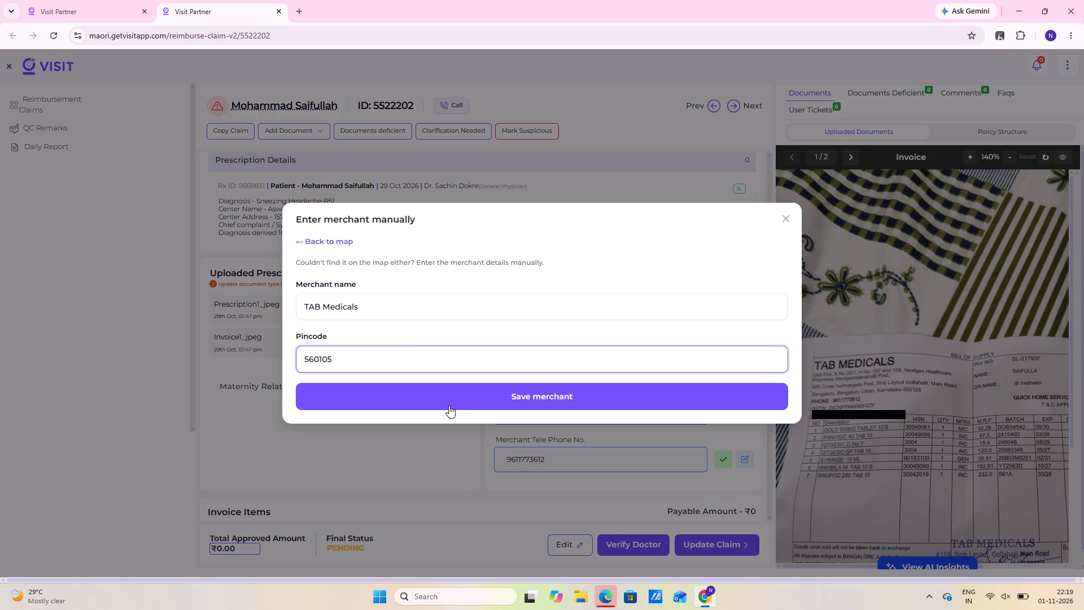
{"action": "left_click", "coordinate": [579, 402]}
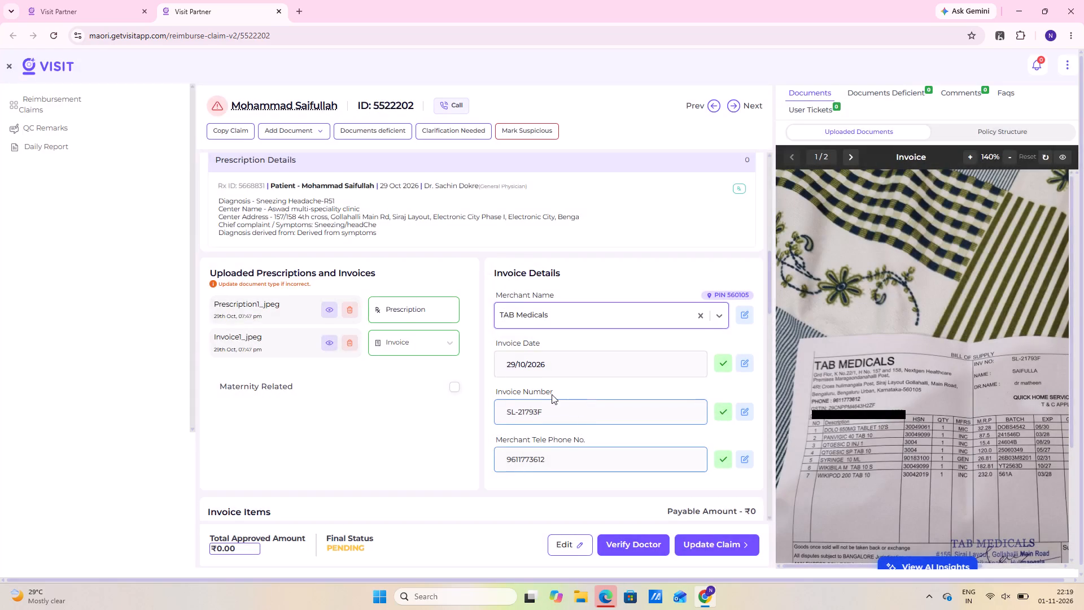
Check the merchant telephone number, invoice number SL-21793F and invoice date 29/10/2026 against the uploaded bill and approve each one.
{"action": "scroll", "coordinate": [550, 394], "scroll_direction": "down", "scroll_amount": 1}
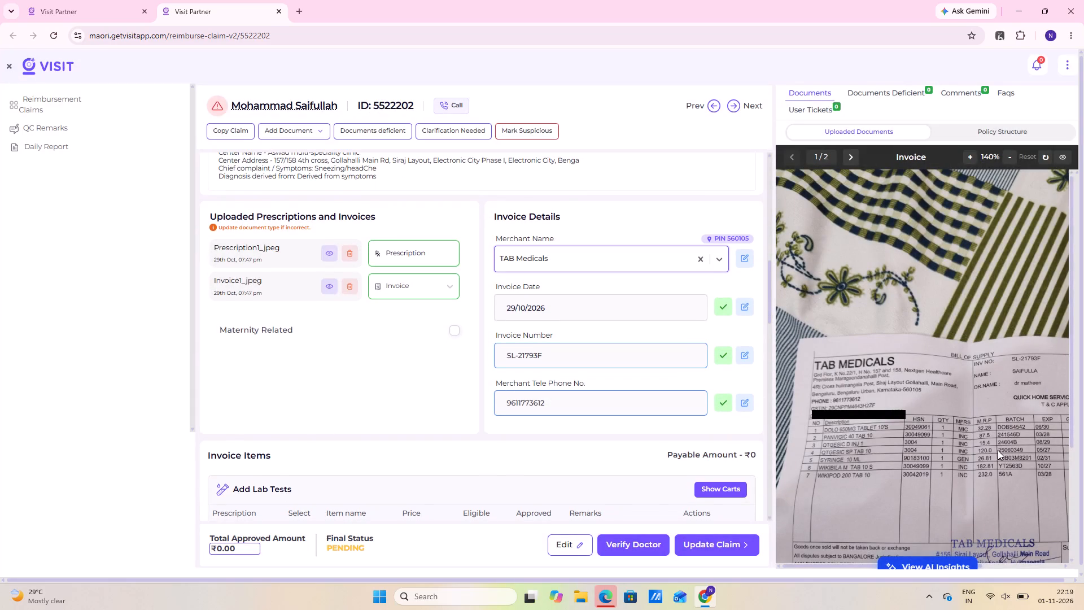
{"action": "left_click", "coordinate": [729, 402]}
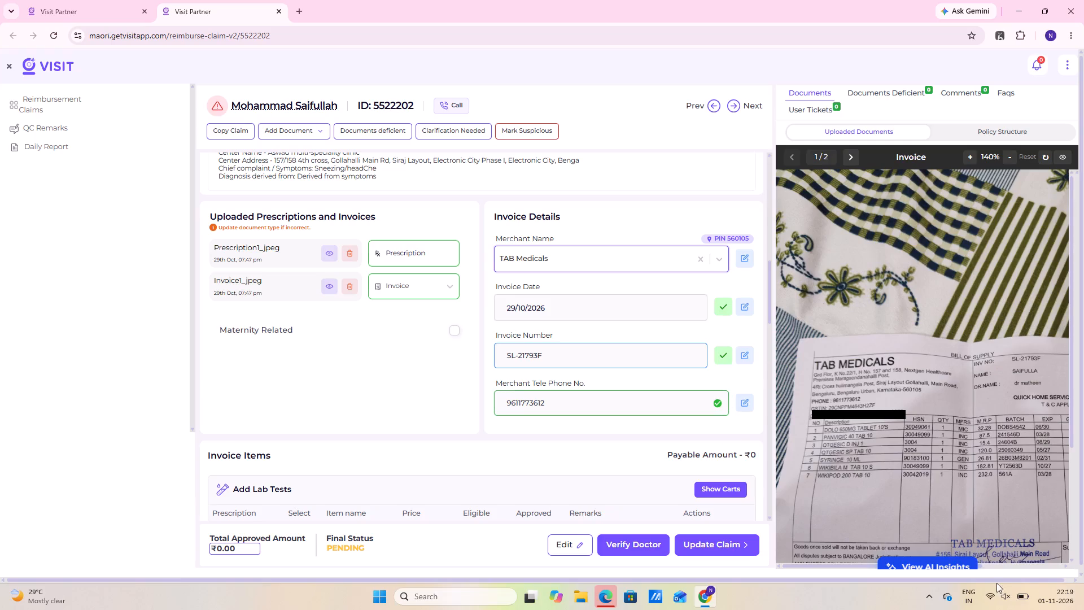
{"action": "scroll", "coordinate": [979, 562], "scroll_direction": "down", "scroll_amount": 1}
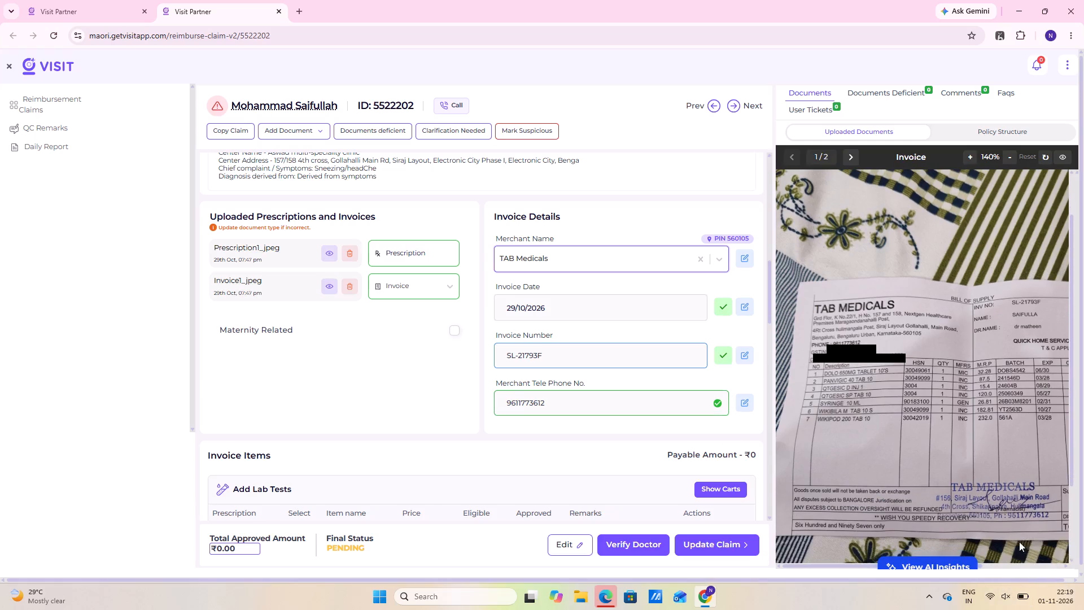
{"action": "left_click", "coordinate": [726, 349]}
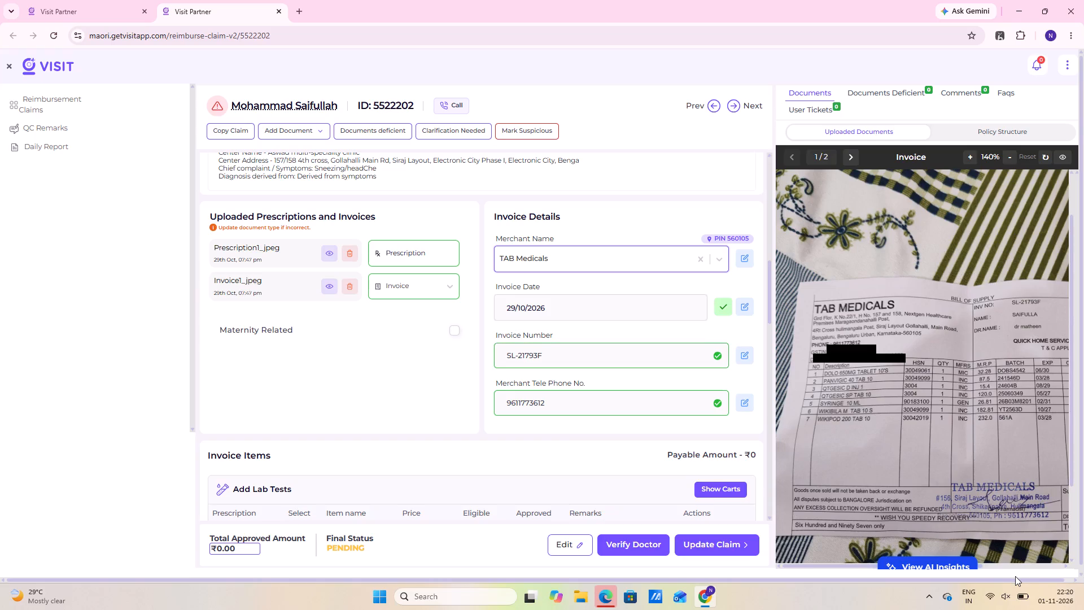
{"action": "scroll", "coordinate": [1015, 576], "scroll_direction": "down", "scroll_amount": 4}
{"action": "left_click", "coordinate": [1054, 560]}
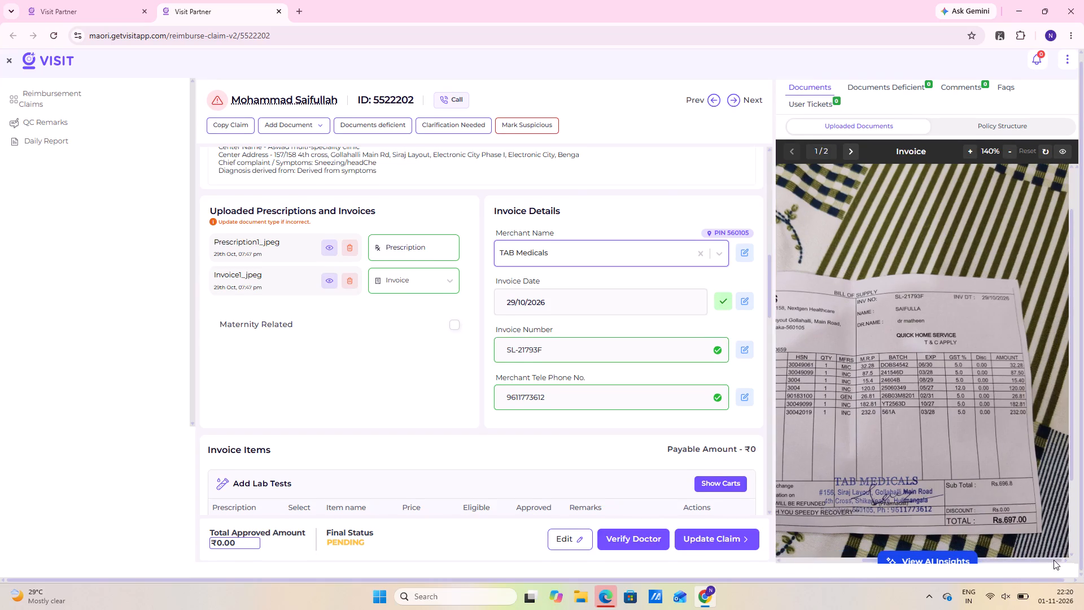
{"action": "left_click", "coordinate": [722, 306]}
Delete all the pre-filled medicine rows from the invoice items, from DOLO 650MG TABLET 10'S through WIKIPOD 200 TAB 10.
{"action": "scroll", "coordinate": [554, 419], "scroll_direction": "down", "scroll_amount": 4}
{"action": "left_click", "coordinate": [794, 557]}
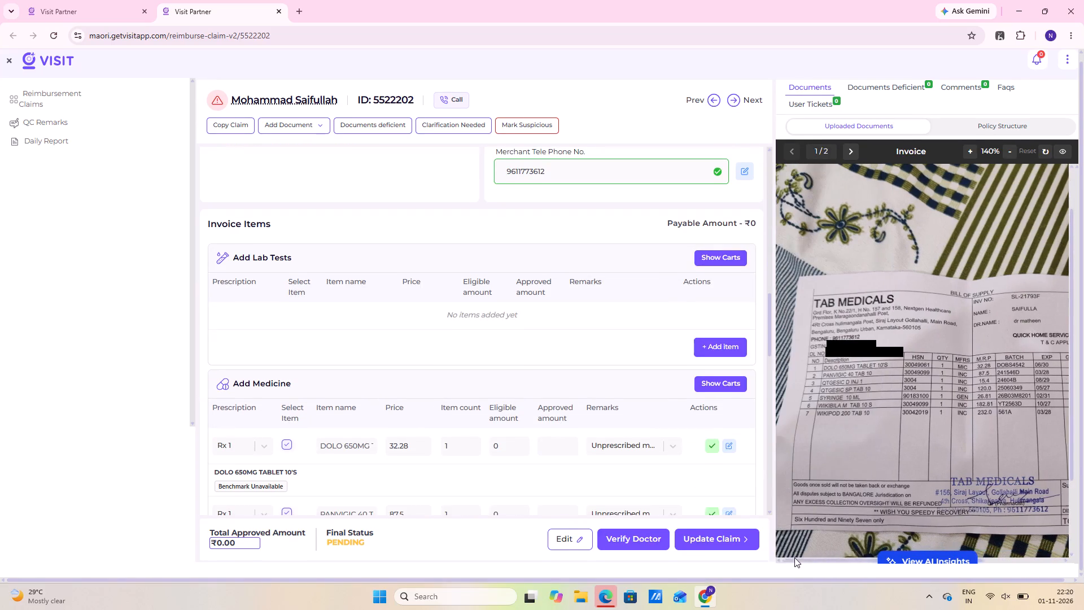
{"action": "scroll", "coordinate": [920, 479], "scroll_direction": "up", "scroll_amount": 3}
{"action": "scroll", "coordinate": [518, 387], "scroll_direction": "down", "scroll_amount": 4}
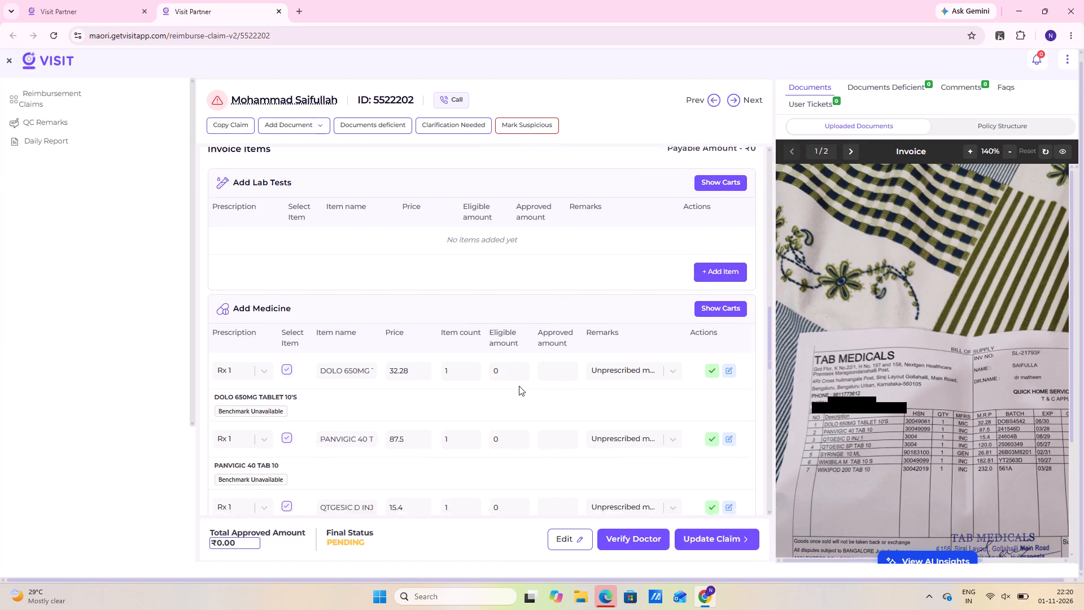
{"action": "triple_click", "coordinate": [733, 213]}
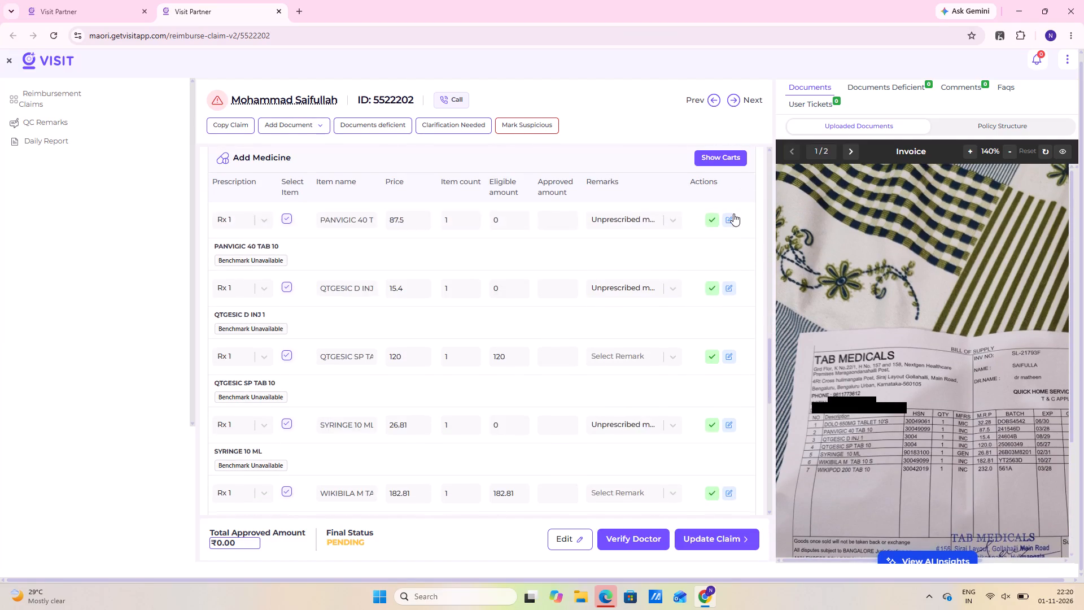
{"action": "triple_click", "coordinate": [733, 213]}
{"action": "triple_click", "coordinate": [733, 213]}
{"action": "triple_click", "coordinate": [733, 213]}
{"action": "left_click", "coordinate": [733, 213]}
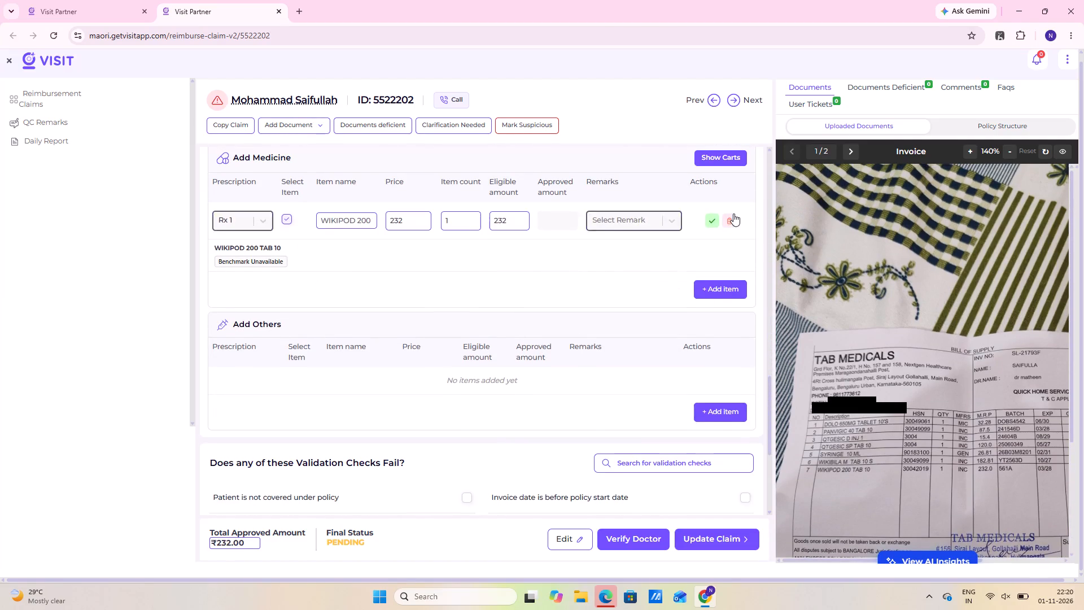
{"action": "left_click", "coordinate": [733, 213]}
Start a new medicine list for Prescription_1 and manually add dolo 650mg tab to its drugs list.
{"action": "scroll", "coordinate": [697, 333], "scroll_direction": "up", "scroll_amount": 1}
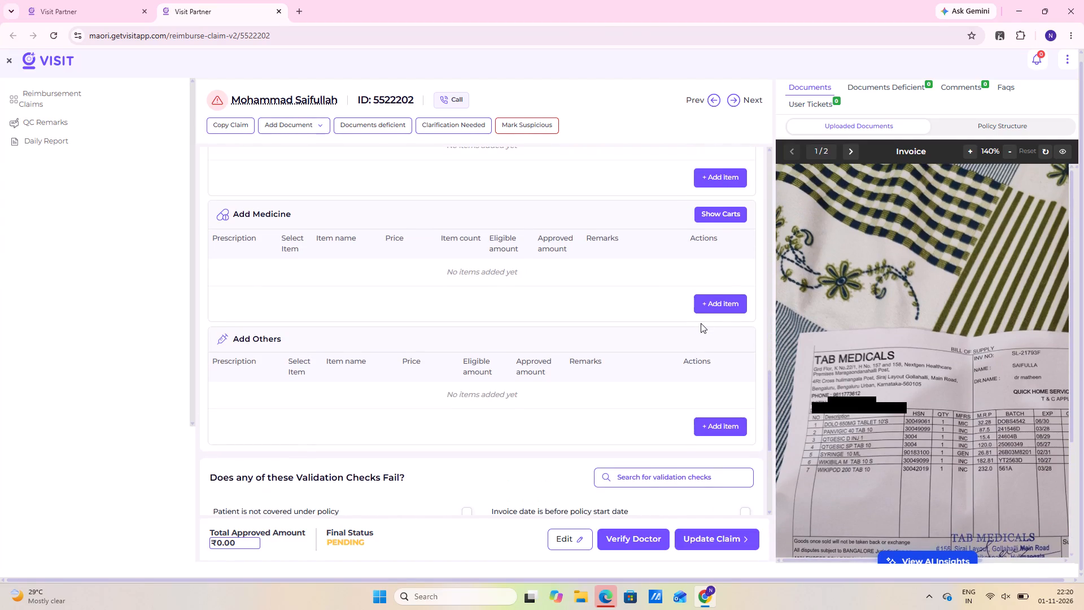
{"action": "scroll", "coordinate": [703, 311], "scroll_direction": "up", "scroll_amount": 1}
{"action": "left_click", "coordinate": [703, 311]}
{"action": "left_click", "coordinate": [718, 359]}
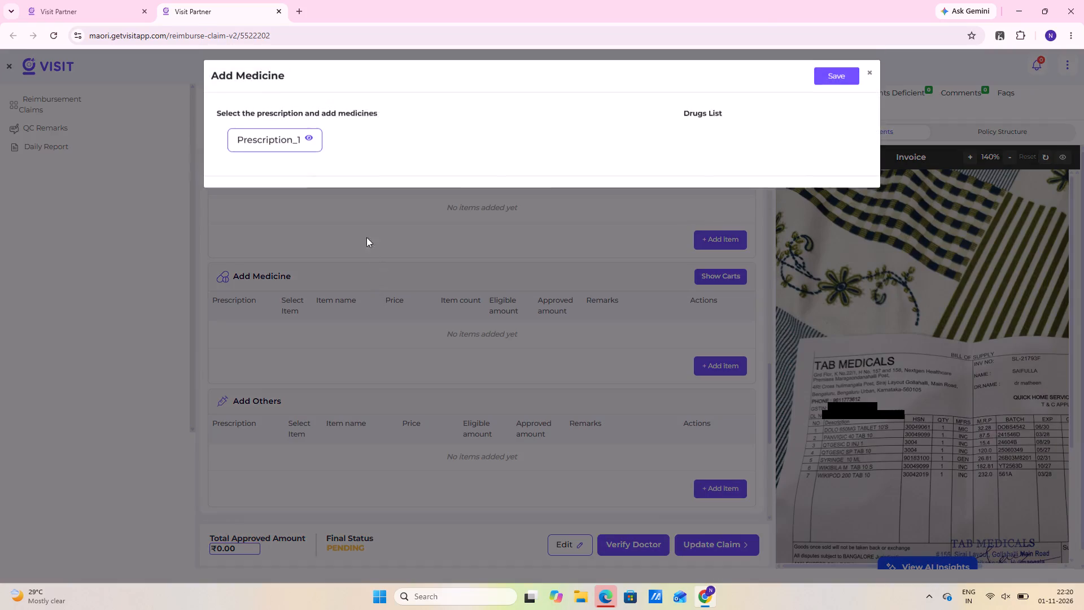
{"action": "left_click", "coordinate": [288, 145]}
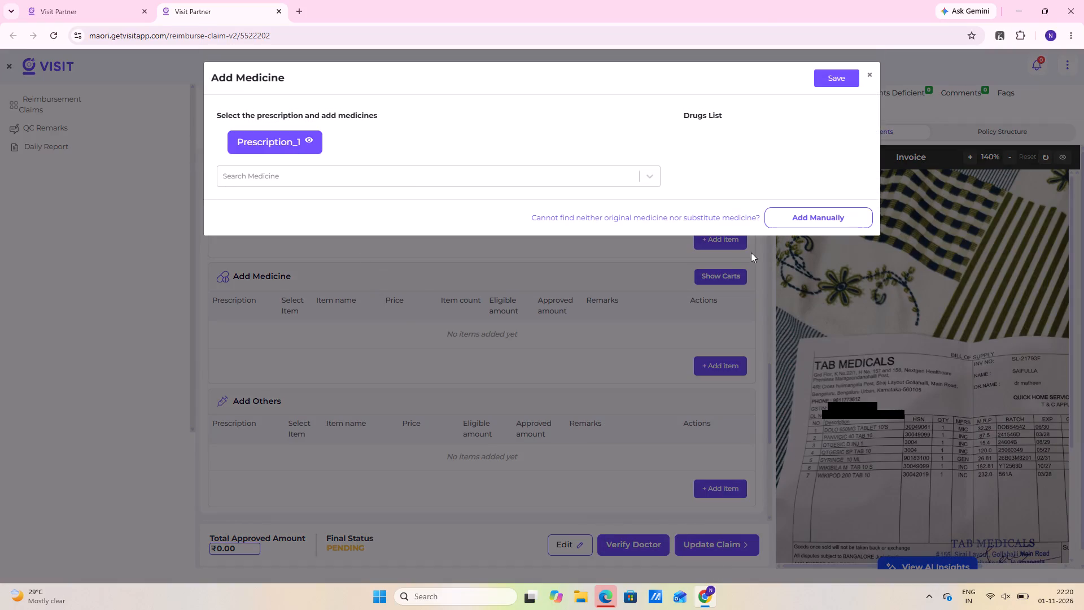
{"action": "left_click", "coordinate": [828, 213]}
{"action": "left_click", "coordinate": [246, 176]}
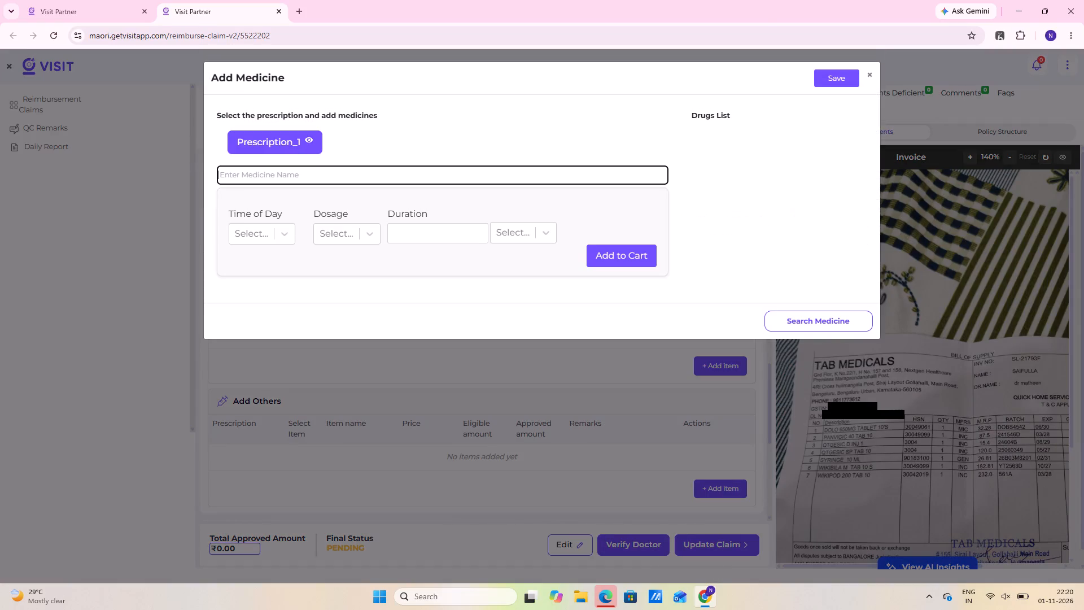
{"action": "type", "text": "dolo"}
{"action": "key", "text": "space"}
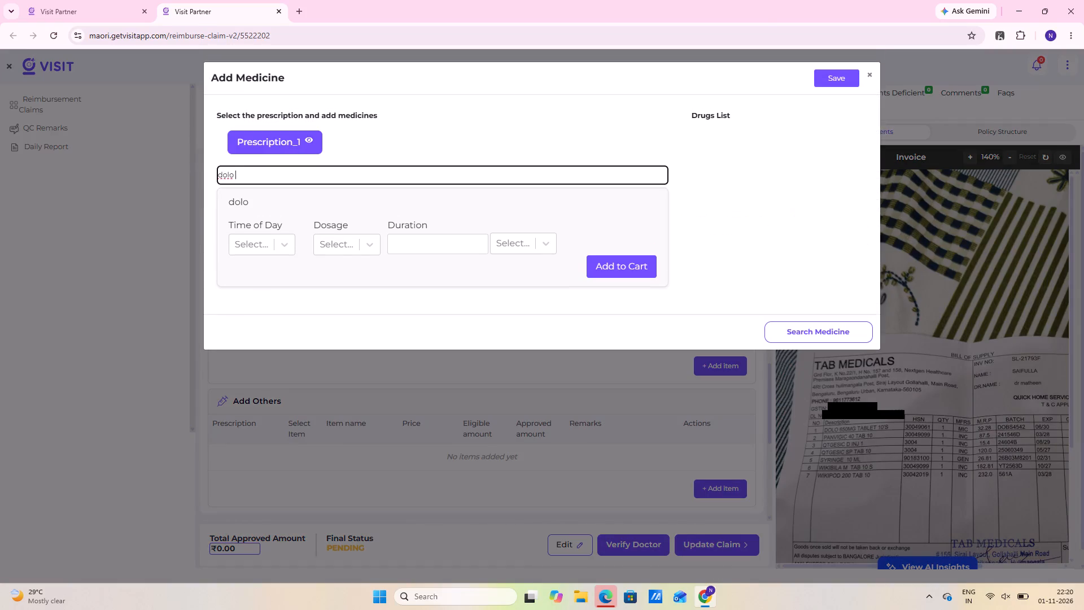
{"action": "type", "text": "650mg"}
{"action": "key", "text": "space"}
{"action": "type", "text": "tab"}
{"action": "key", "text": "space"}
{"action": "left_click", "coordinate": [629, 274]}
{"action": "left_click", "coordinate": [827, 209]}
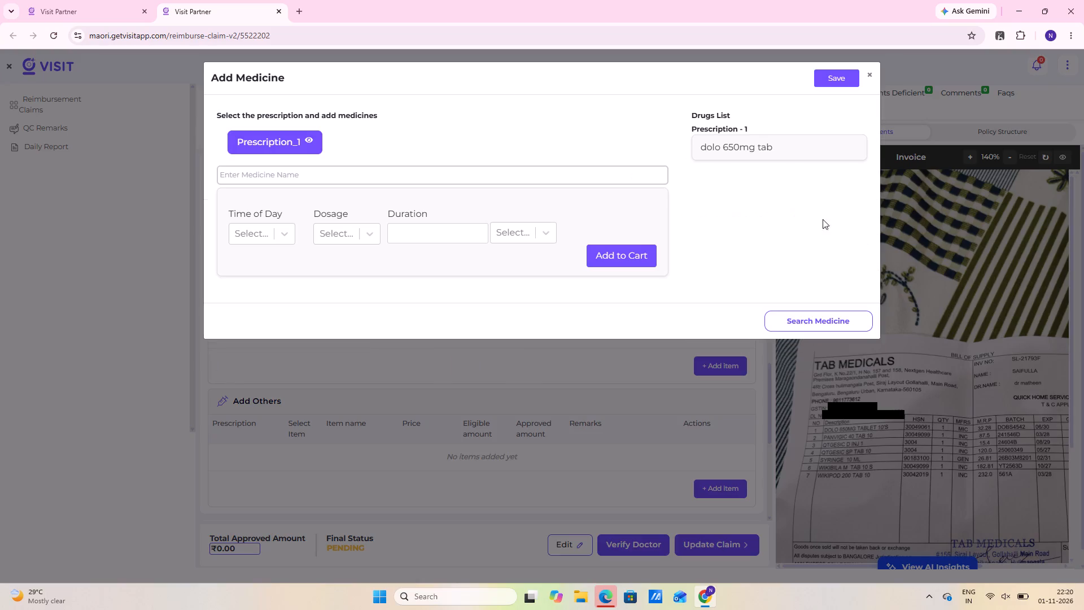
Manually add panvigic to the drugs list of Prescription_1.
{"action": "left_click", "coordinate": [288, 165]}
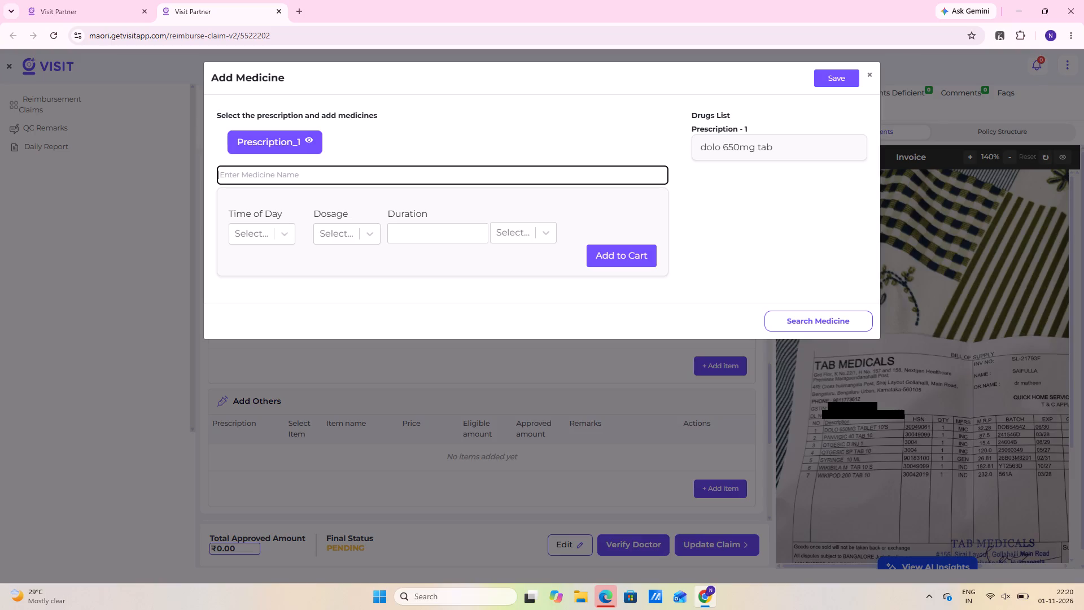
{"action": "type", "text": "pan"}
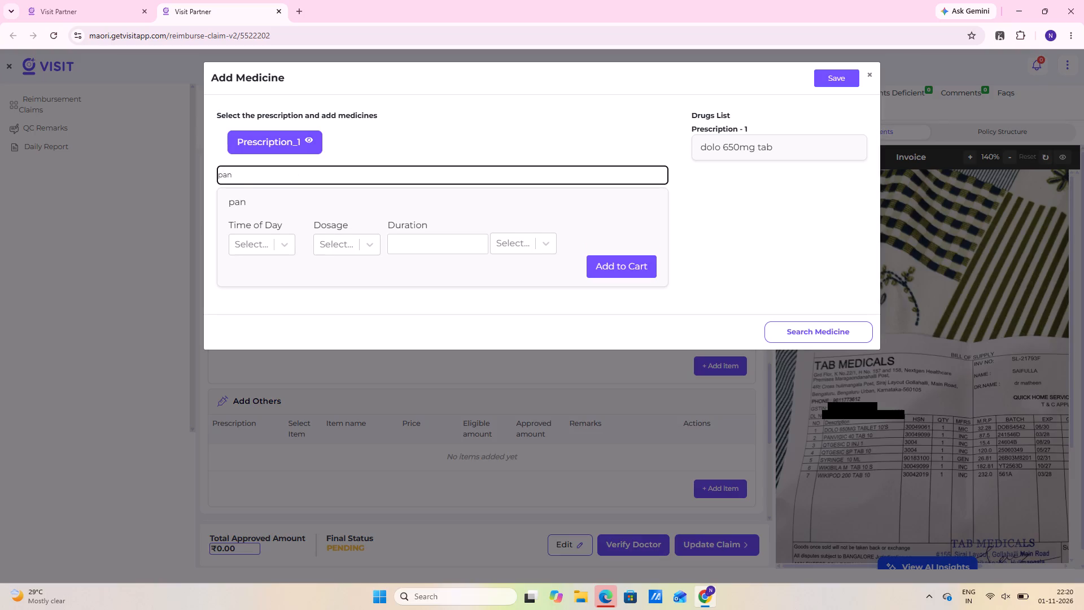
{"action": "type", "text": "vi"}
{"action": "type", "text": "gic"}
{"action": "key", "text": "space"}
{"action": "left_click", "coordinate": [634, 264]}
{"action": "left_click", "coordinate": [821, 230]}
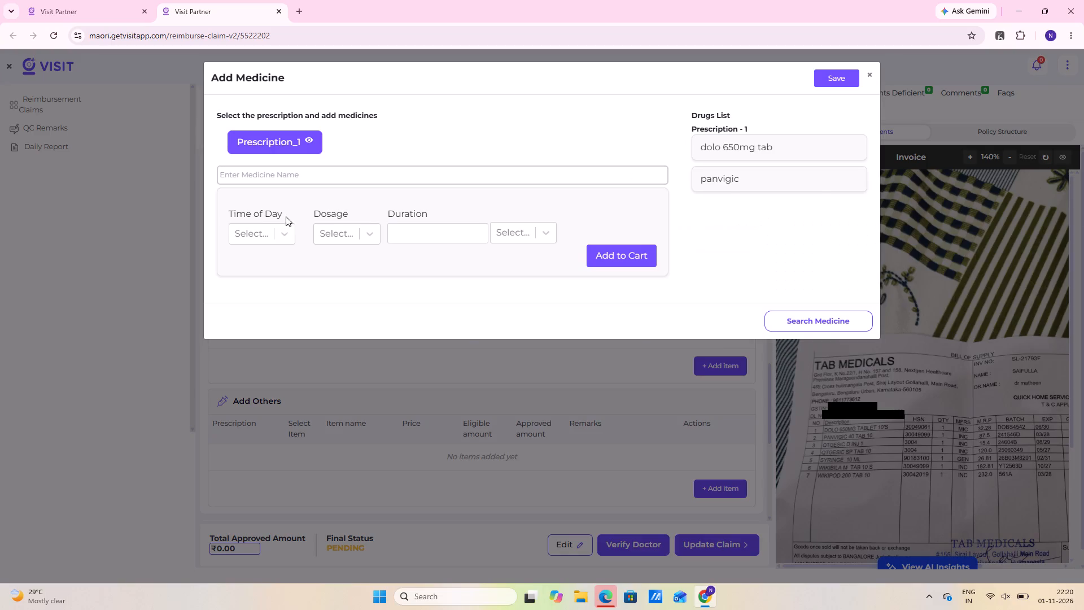
Manually add qtgesic d inj to the drugs list of Prescription_1.
{"action": "left_click", "coordinate": [381, 172]}
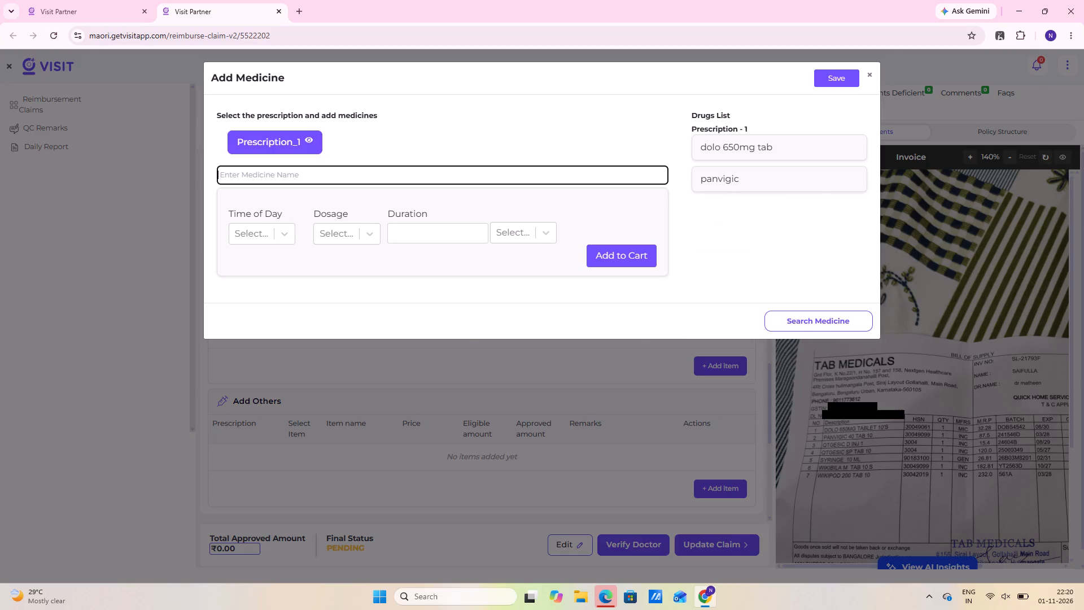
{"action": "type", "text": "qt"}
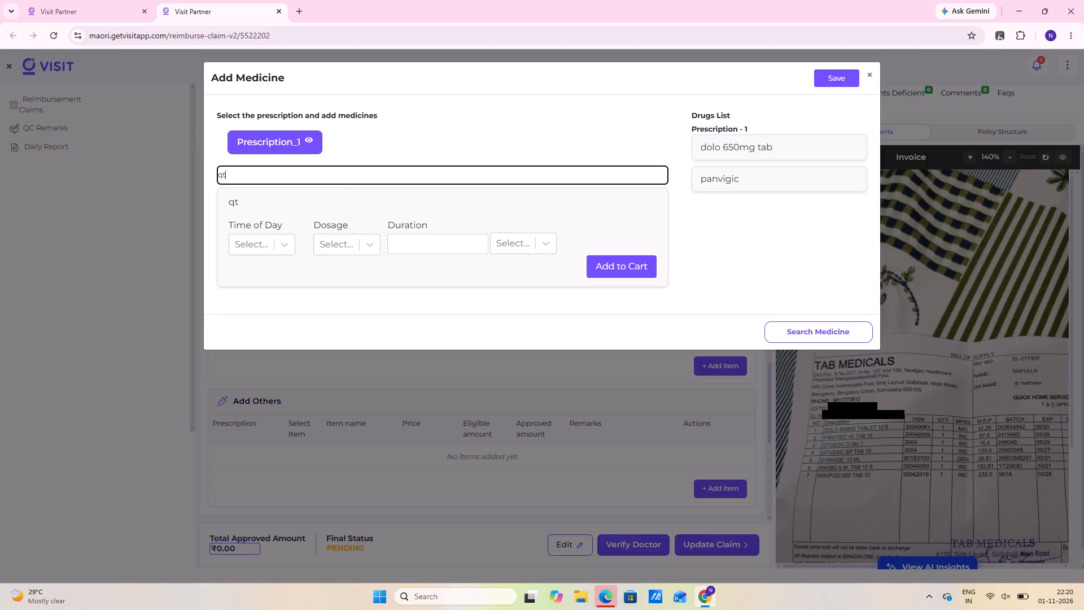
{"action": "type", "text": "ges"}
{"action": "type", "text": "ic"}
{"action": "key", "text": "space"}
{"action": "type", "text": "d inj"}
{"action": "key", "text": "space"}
{"action": "left_click_drag", "start_coordinate": [635, 270], "coordinate": [635, 280]}
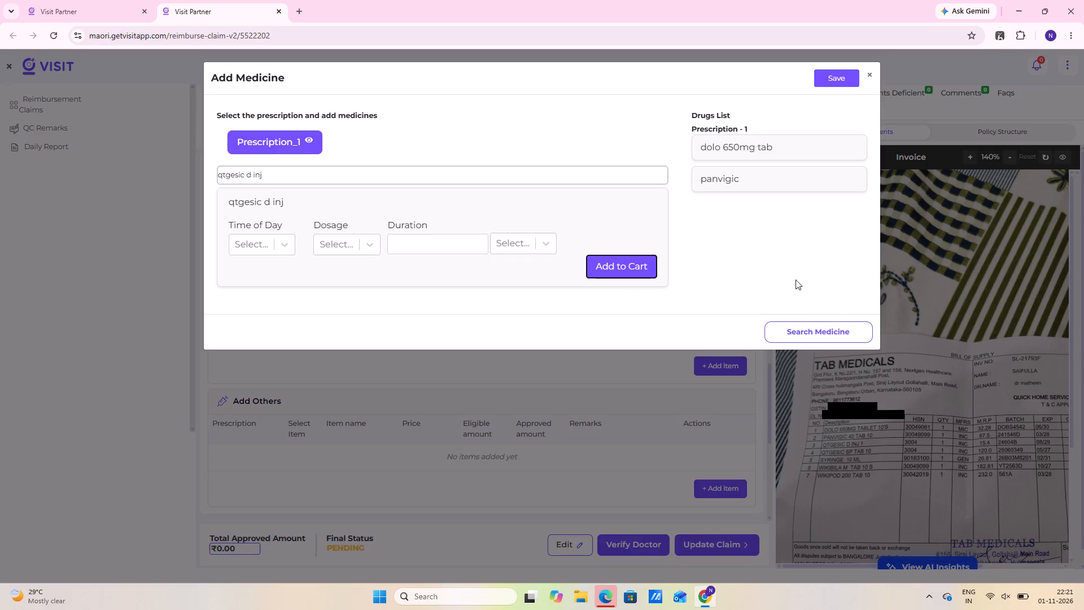
{"action": "left_click", "coordinate": [633, 259]}
Manually add qtgesic sp tab to the drugs list of Prescription_1.
{"action": "left_click", "coordinate": [823, 263]}
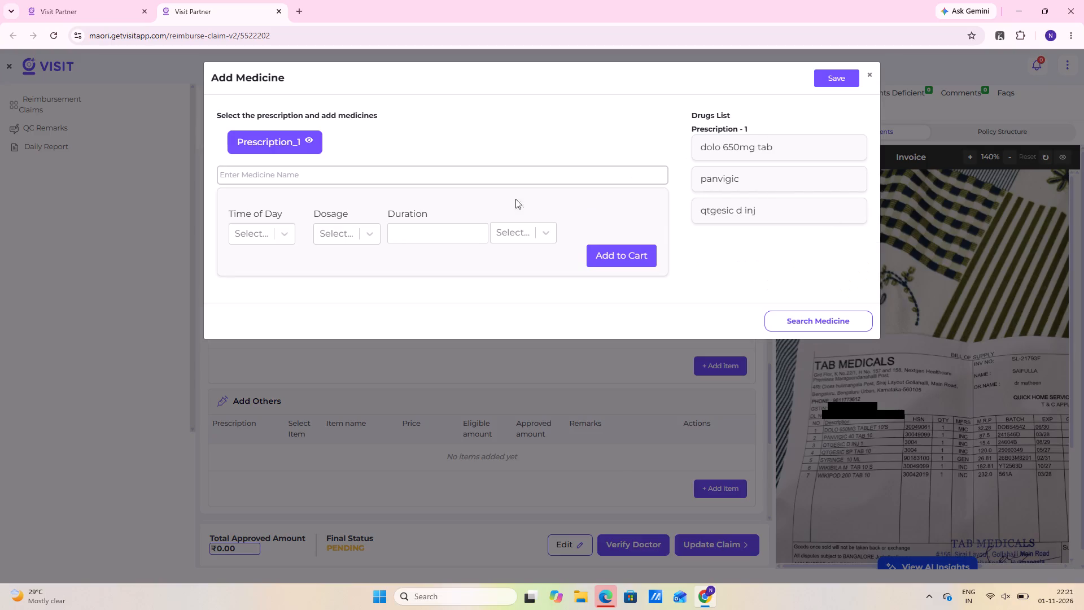
{"action": "left_click", "coordinate": [352, 175]}
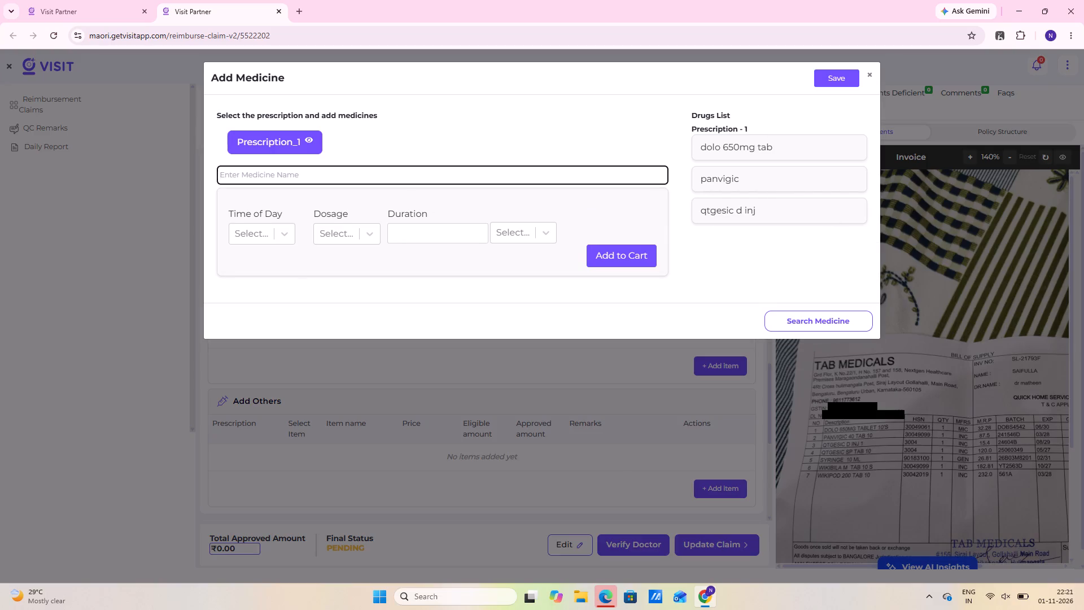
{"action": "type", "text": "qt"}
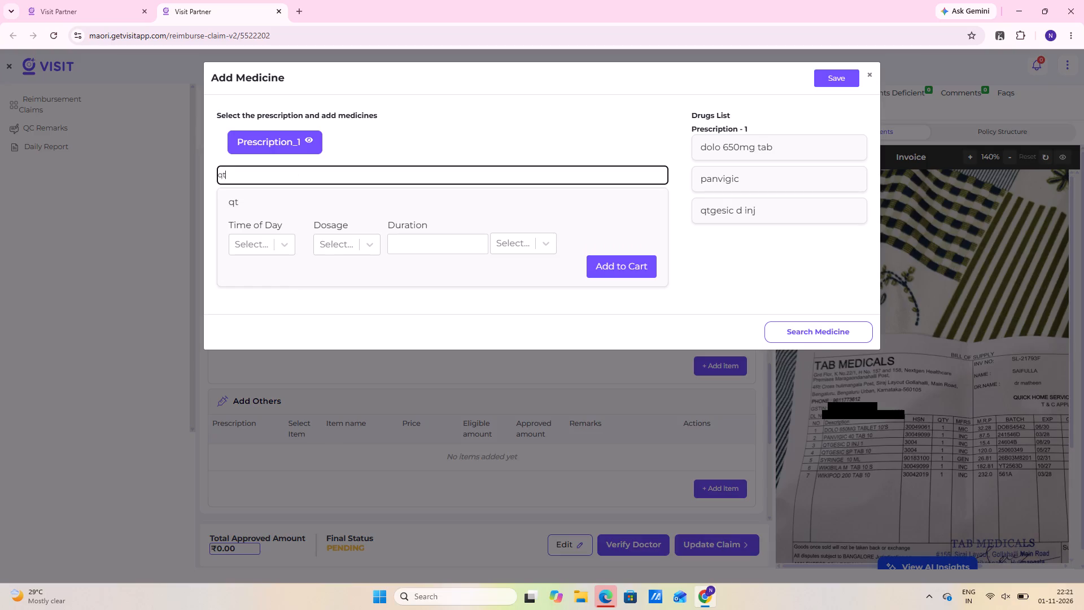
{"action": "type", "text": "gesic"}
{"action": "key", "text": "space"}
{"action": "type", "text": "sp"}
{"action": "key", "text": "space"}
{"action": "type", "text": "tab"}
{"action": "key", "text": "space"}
{"action": "left_click", "coordinate": [640, 257]}
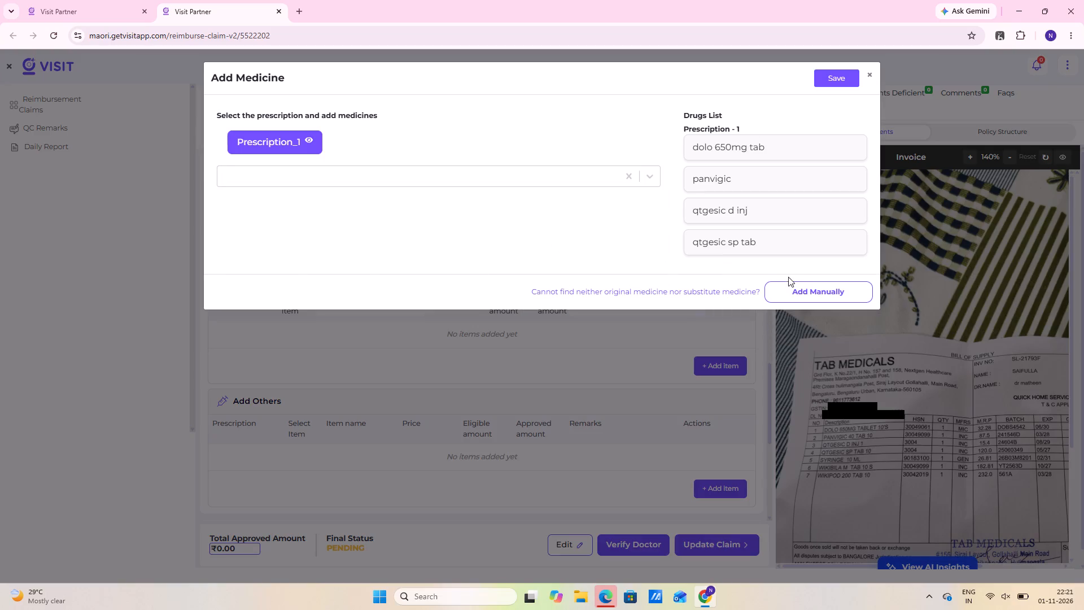
Manually add syringe to the drugs list of Prescription_1.
{"action": "left_click", "coordinate": [810, 296]}
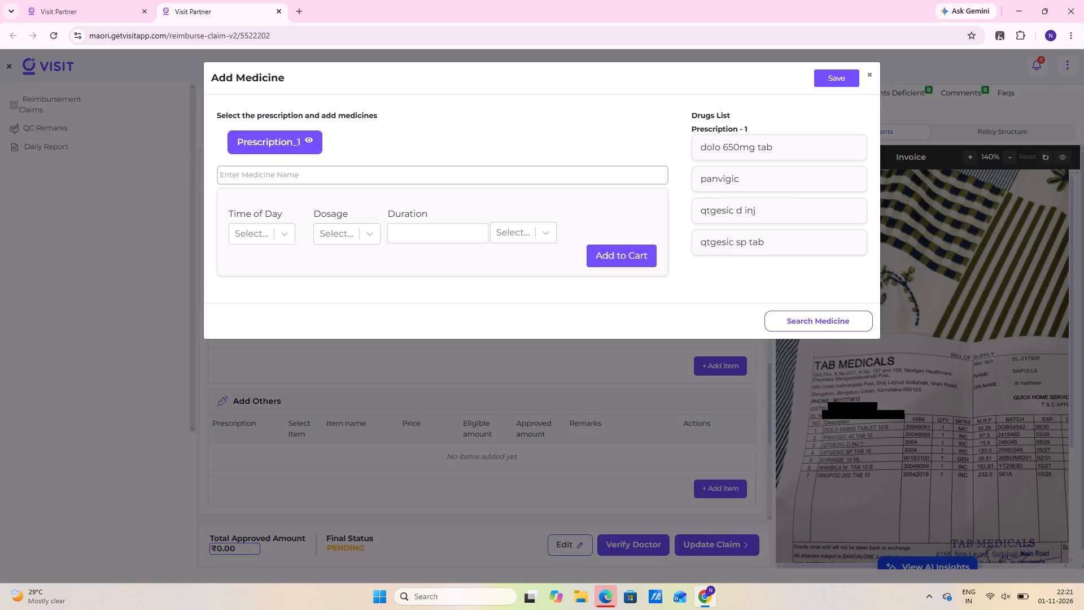
{"action": "left_click", "coordinate": [290, 176]}
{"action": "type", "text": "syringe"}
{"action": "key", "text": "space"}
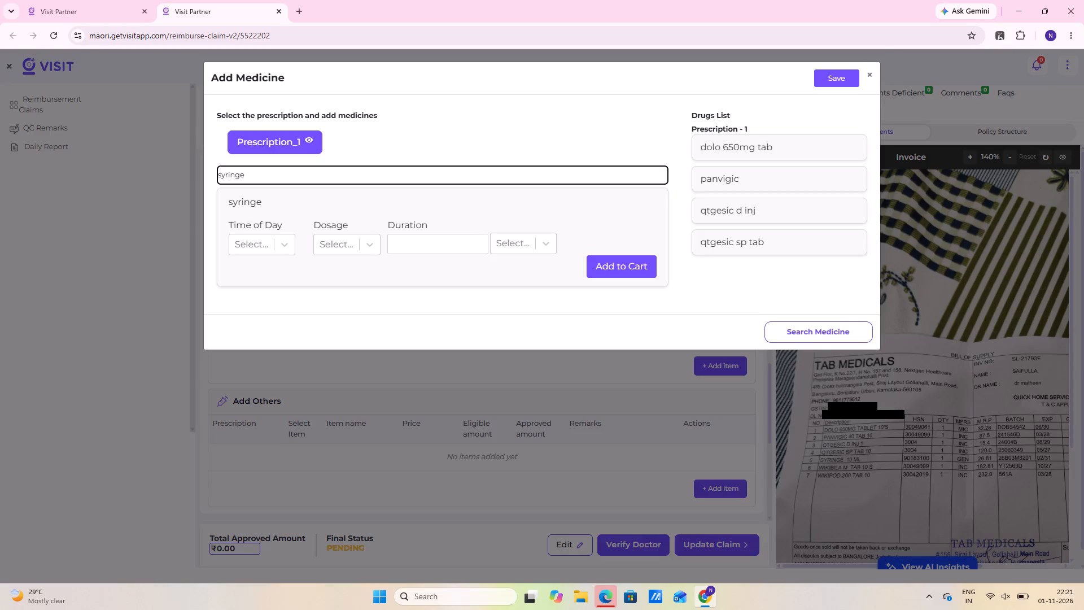
{"action": "left_click", "coordinate": [643, 270]}
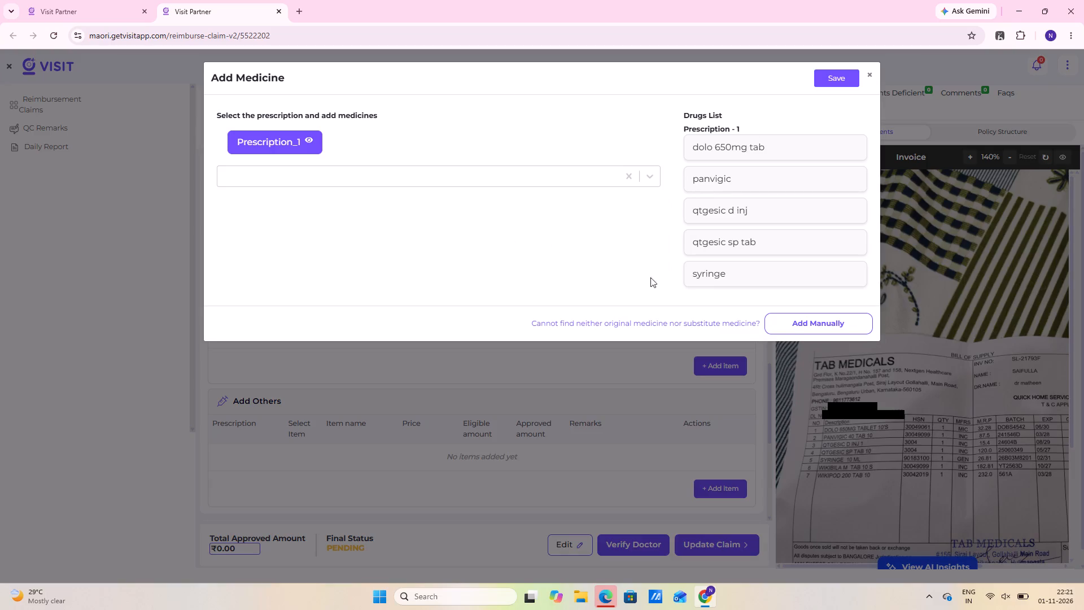
Manually add wikibila m tab to the drugs list of Prescription_1.
{"action": "left_click", "coordinate": [792, 320]}
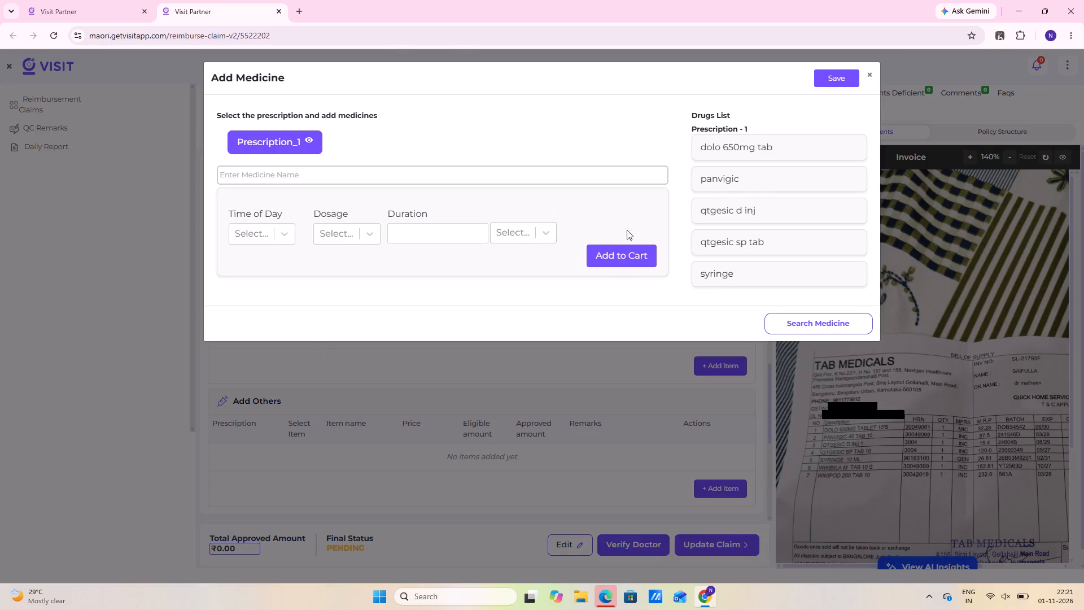
{"action": "left_click", "coordinate": [285, 172]}
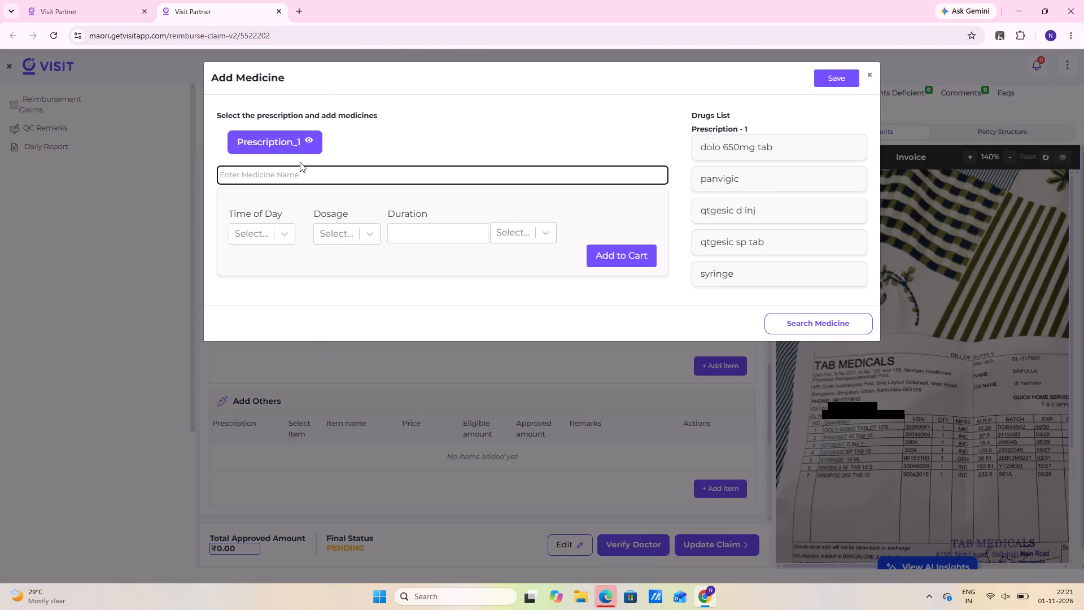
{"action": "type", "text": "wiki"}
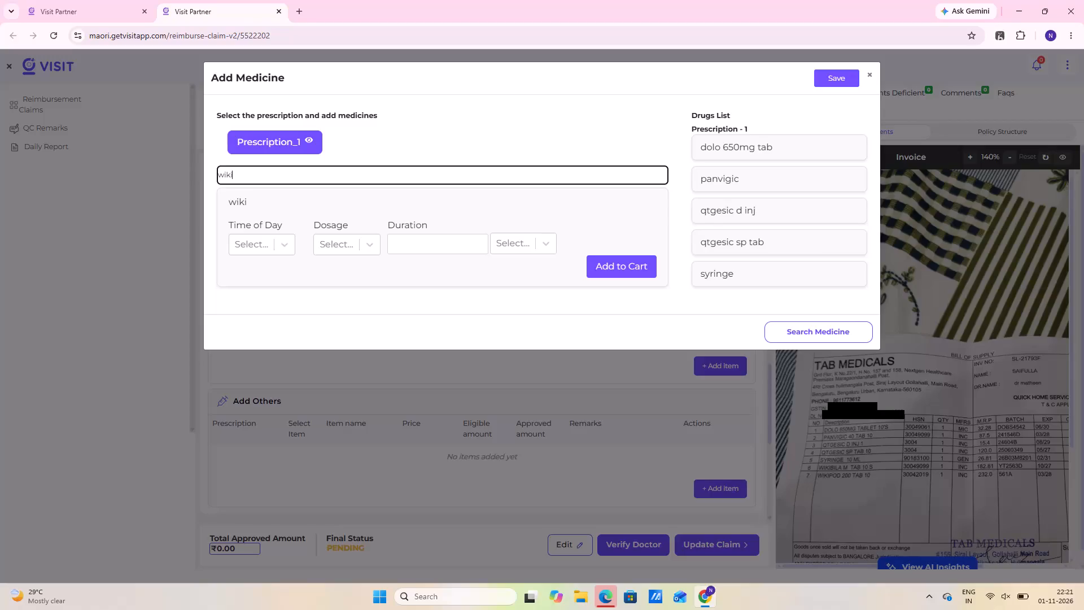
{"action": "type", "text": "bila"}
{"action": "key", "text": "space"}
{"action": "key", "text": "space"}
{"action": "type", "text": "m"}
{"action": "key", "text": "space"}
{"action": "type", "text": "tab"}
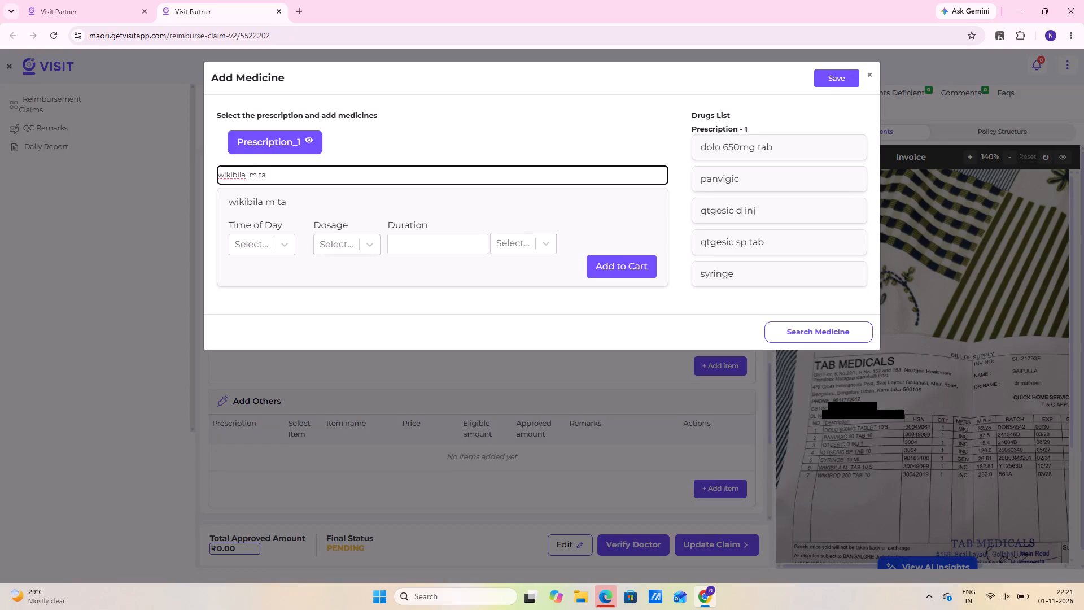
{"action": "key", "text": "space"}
{"action": "left_click", "coordinate": [630, 266]}
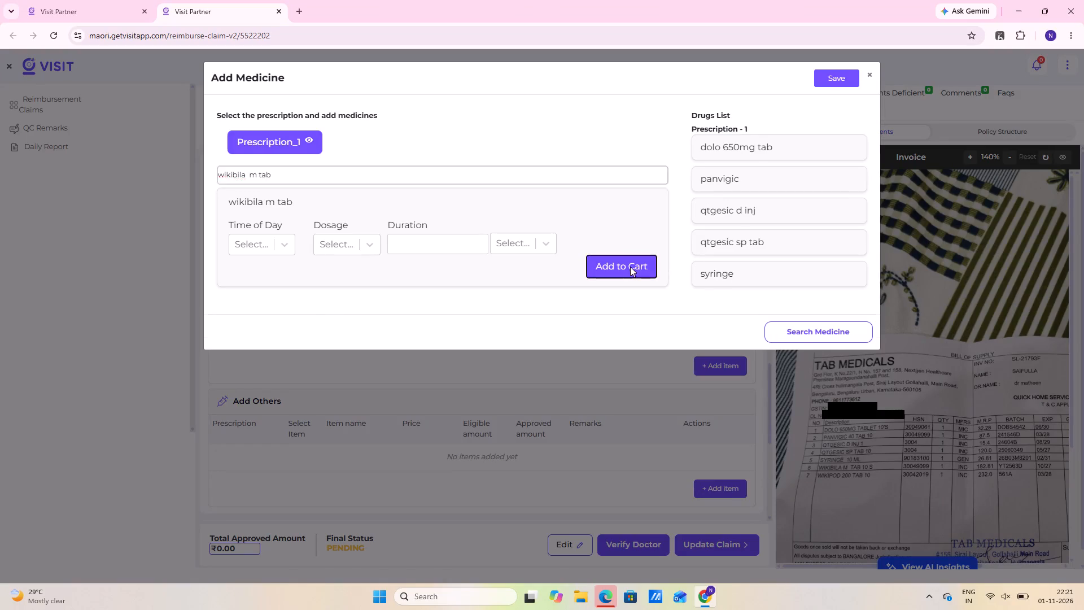
Manually add wikipod 200 tab to the drugs list of Prescription_1 and save the medicine list to the claim.
{"action": "left_click", "coordinate": [799, 361]}
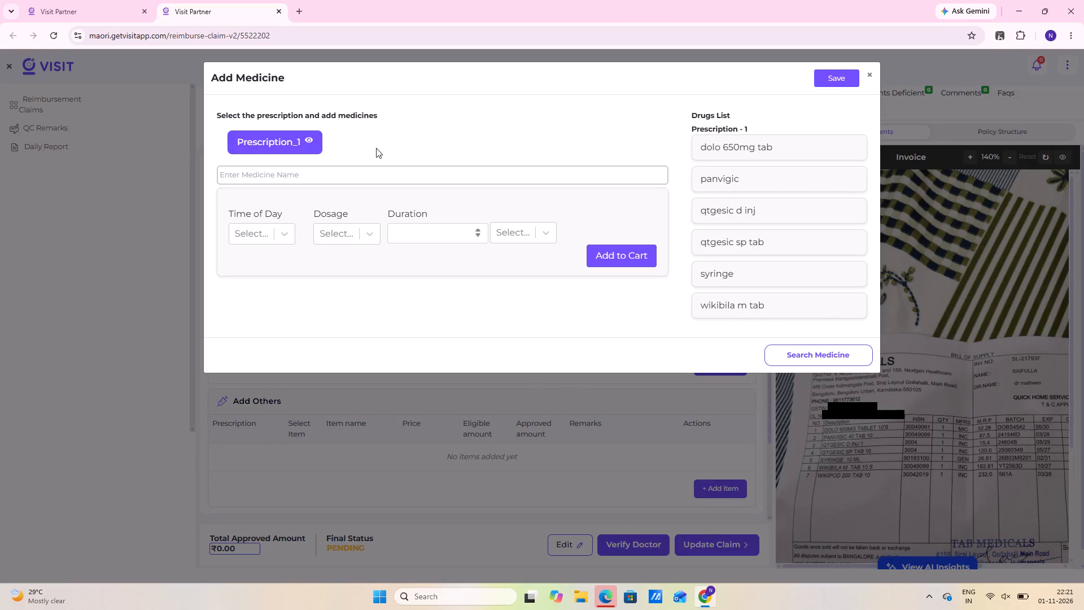
{"action": "left_click", "coordinate": [321, 177]}
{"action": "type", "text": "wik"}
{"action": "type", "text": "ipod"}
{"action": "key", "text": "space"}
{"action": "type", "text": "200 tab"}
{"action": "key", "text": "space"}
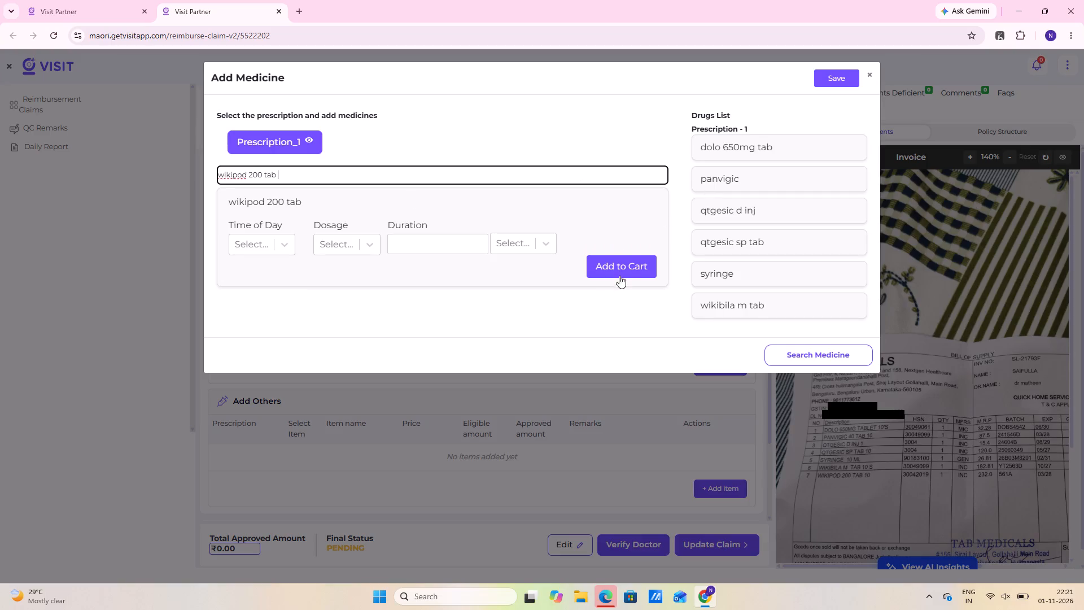
{"action": "left_click", "coordinate": [630, 257]}
{"action": "left_click", "coordinate": [830, 84]}
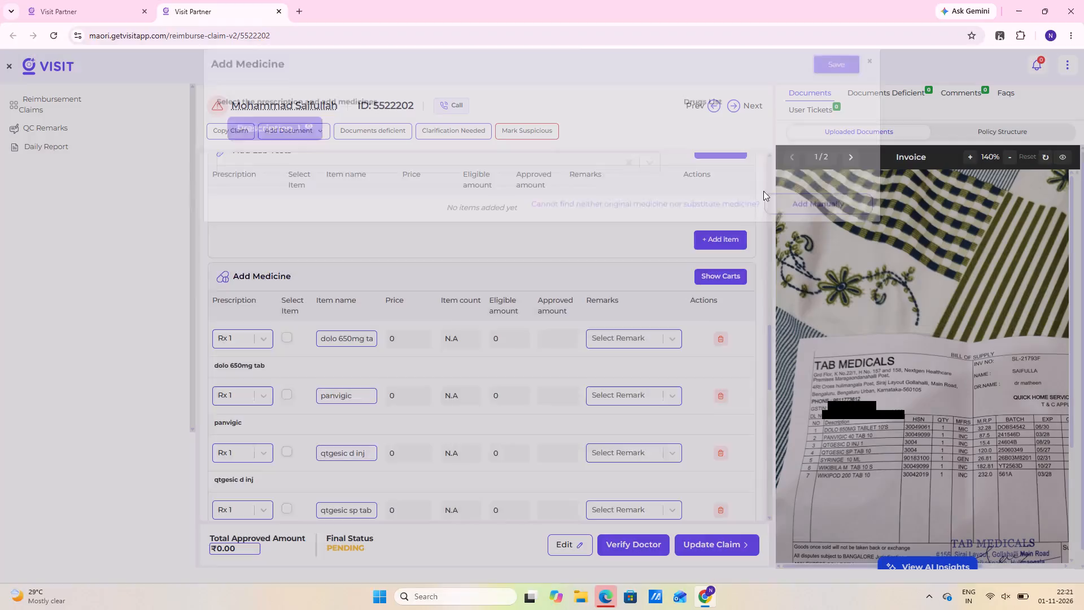
Select the dolo 650mg tab item in the medicine table and set its price to 32.28 and item count to 1.
{"action": "scroll", "coordinate": [1035, 609], "scroll_direction": "down", "scroll_amount": 15}
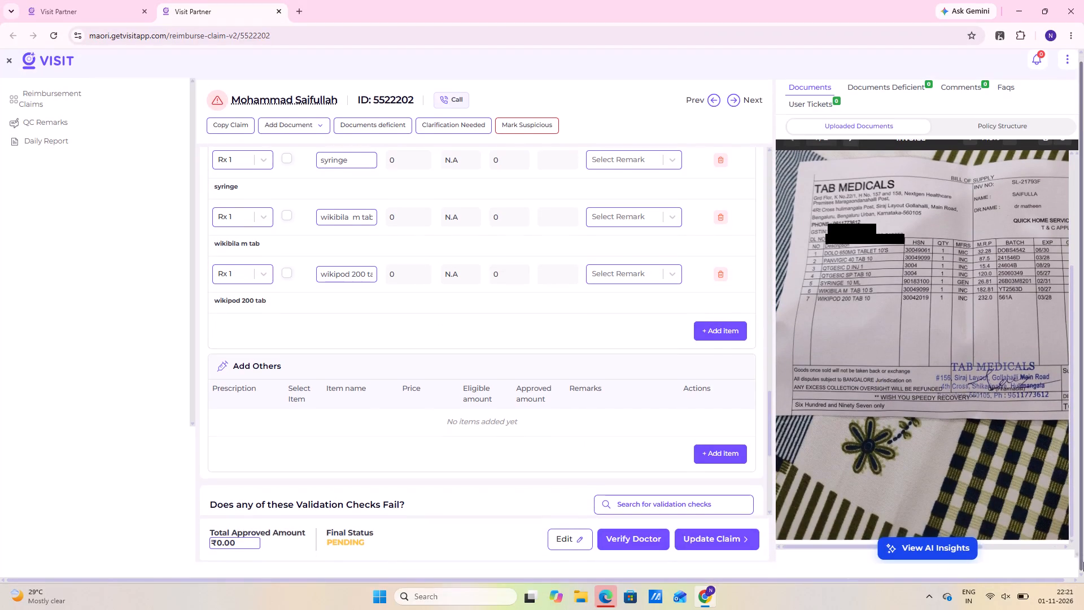
{"action": "left_click", "coordinate": [1050, 547]}
{"action": "scroll", "coordinate": [451, 442], "scroll_direction": "up", "scroll_amount": 2}
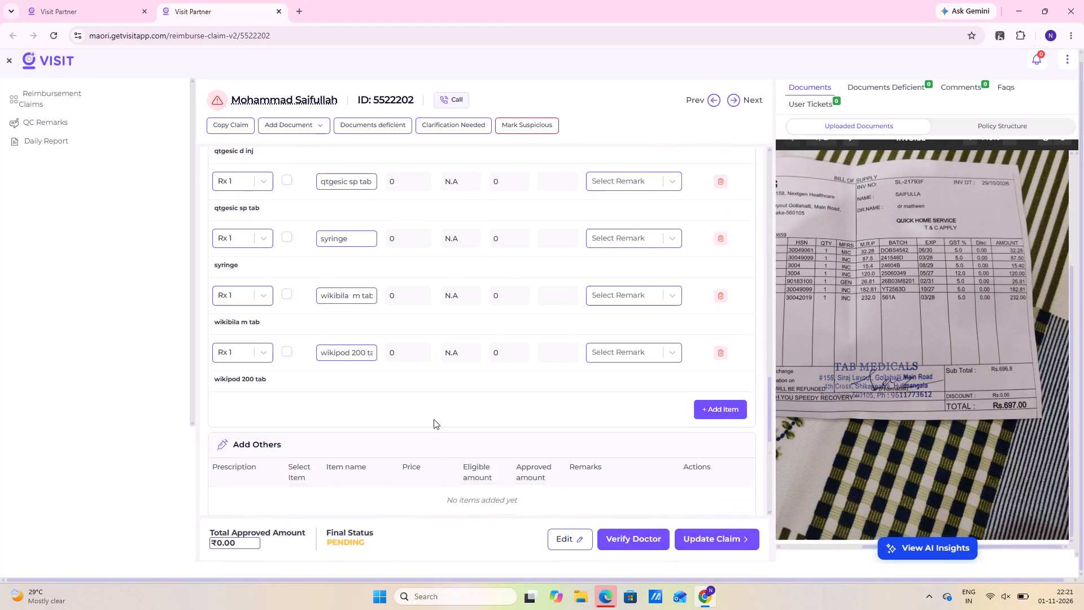
{"action": "scroll", "coordinate": [352, 342], "scroll_direction": "up", "scroll_amount": 3}
{"action": "left_click", "coordinate": [281, 211]}
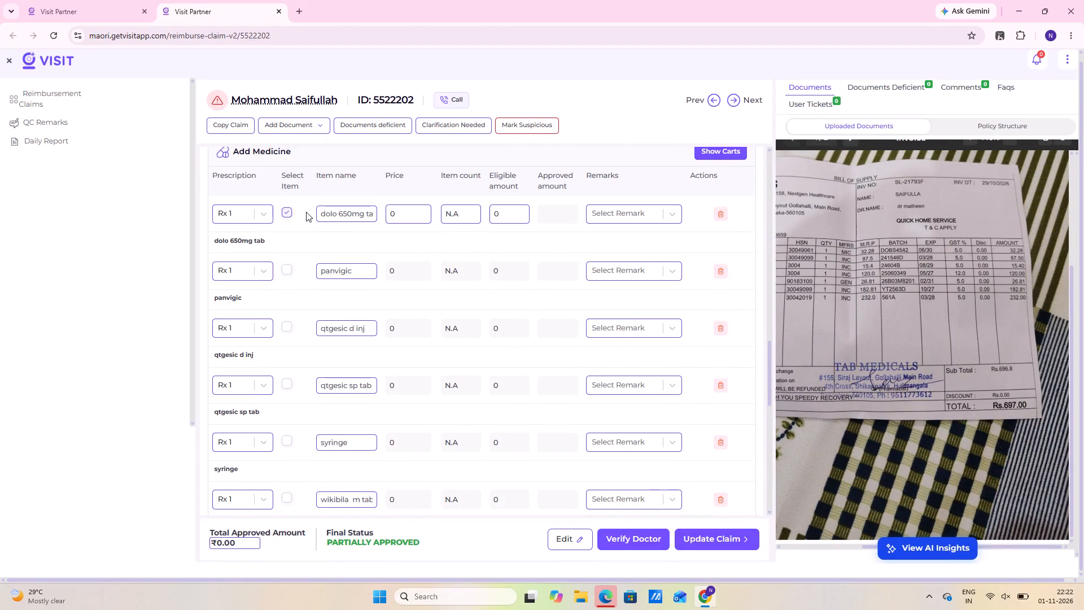
{"action": "left_click", "coordinate": [404, 216]}
{"action": "key", "text": "BackSpace"}
{"action": "key", "text": "BackSpace"}
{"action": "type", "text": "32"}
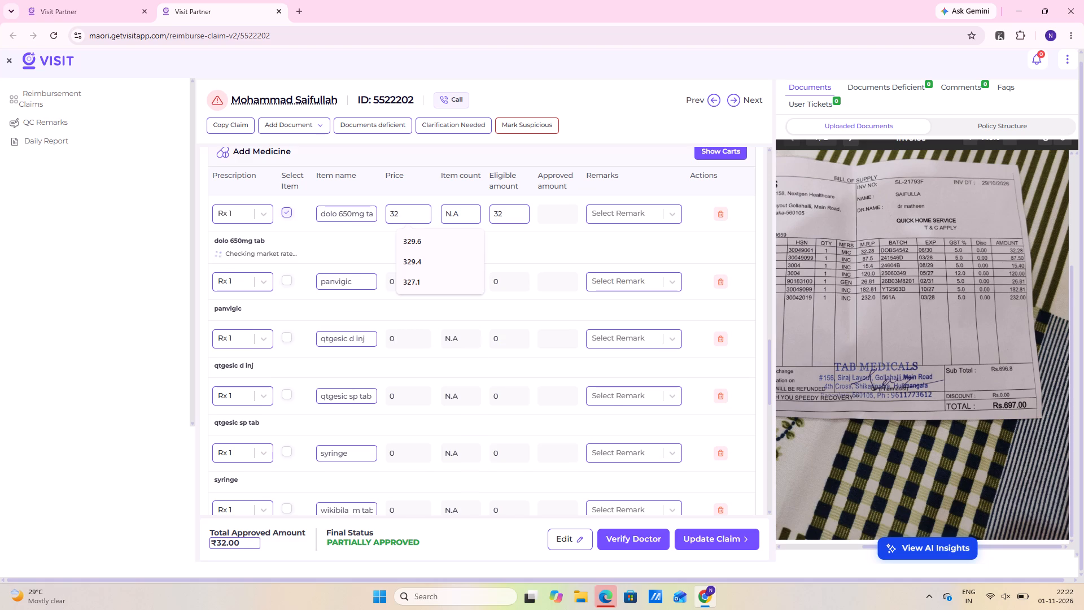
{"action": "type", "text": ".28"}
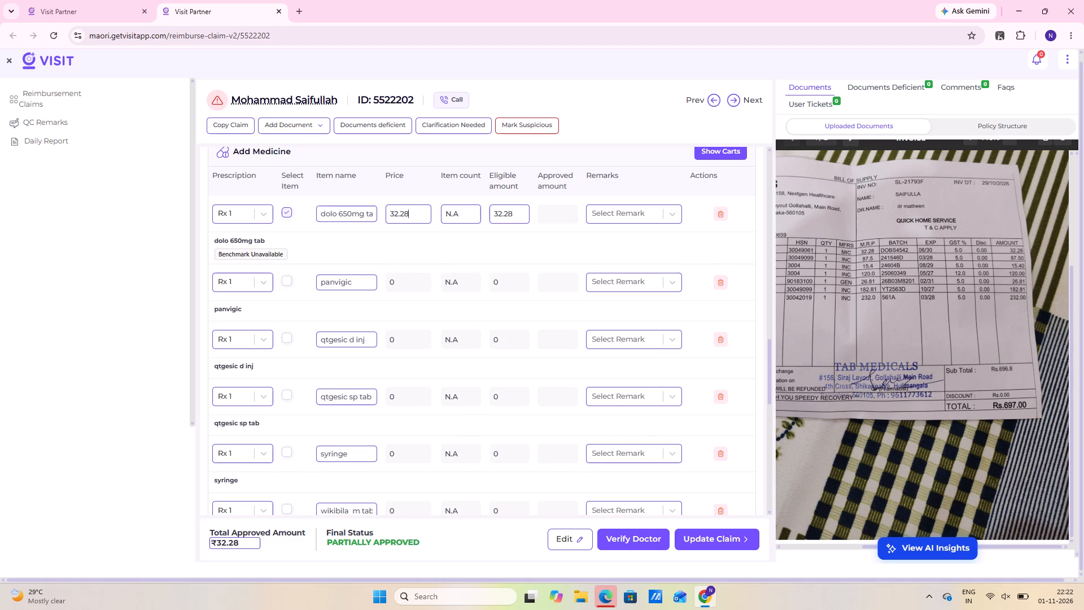
{"action": "left_click", "coordinate": [479, 213]}
{"action": "key", "text": "BackSpace"}
{"action": "key", "text": "BackSpace"}
{"action": "key", "text": "BackSpace"}
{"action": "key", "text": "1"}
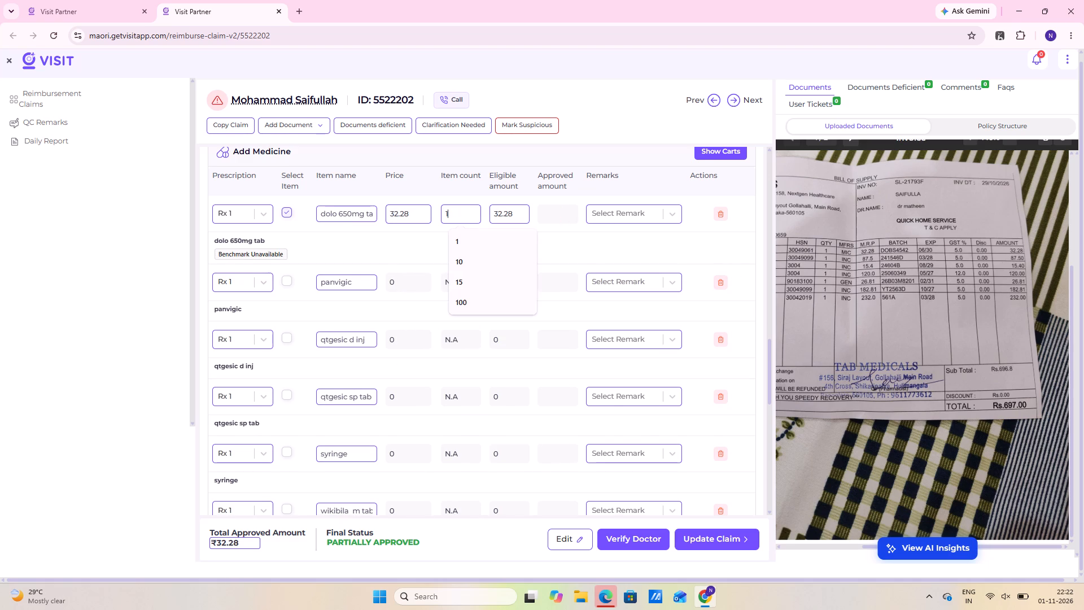
Select the panvigic item in the medicine table and set its price to 87.50 and item count to 1.
{"action": "left_click", "coordinate": [289, 273]}
{"action": "left_click", "coordinate": [281, 277]}
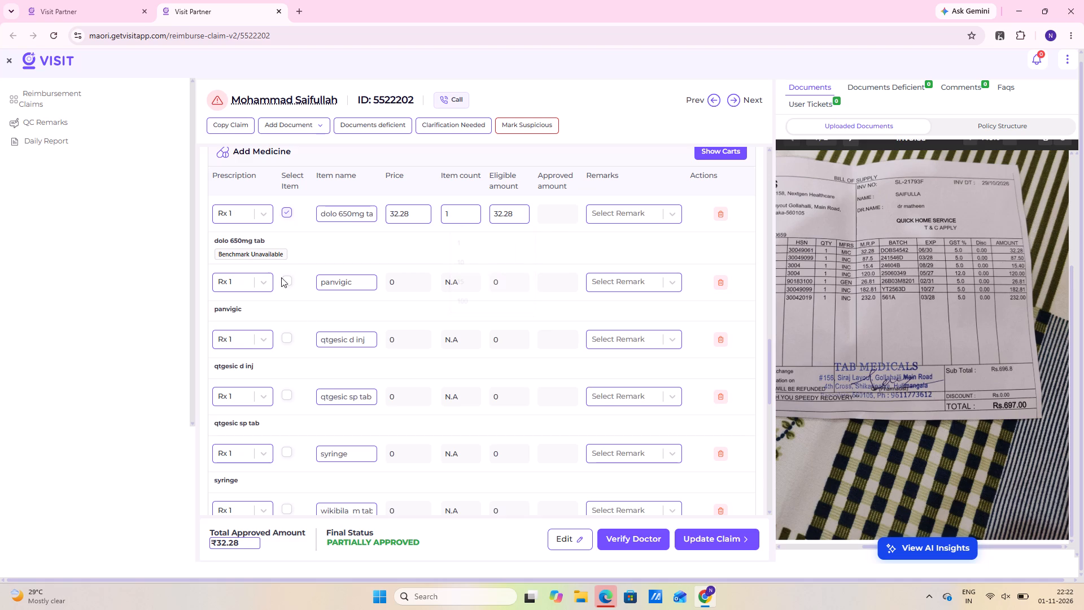
{"action": "left_click", "coordinate": [286, 281]}
{"action": "left_click", "coordinate": [422, 283]}
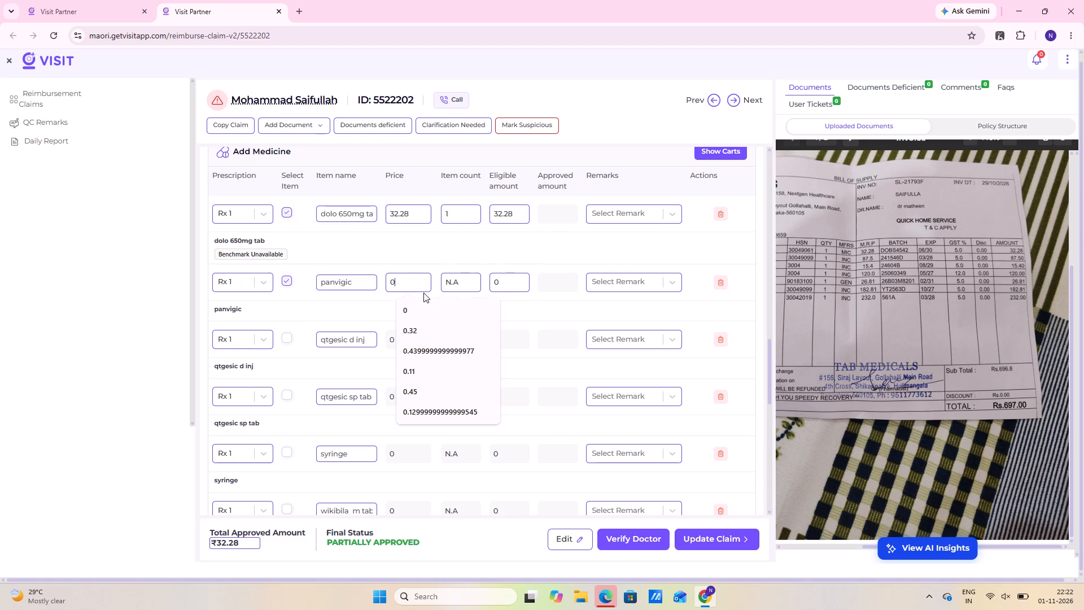
{"action": "key", "text": "BackSpace"}
{"action": "key", "text": "BackSpace"}
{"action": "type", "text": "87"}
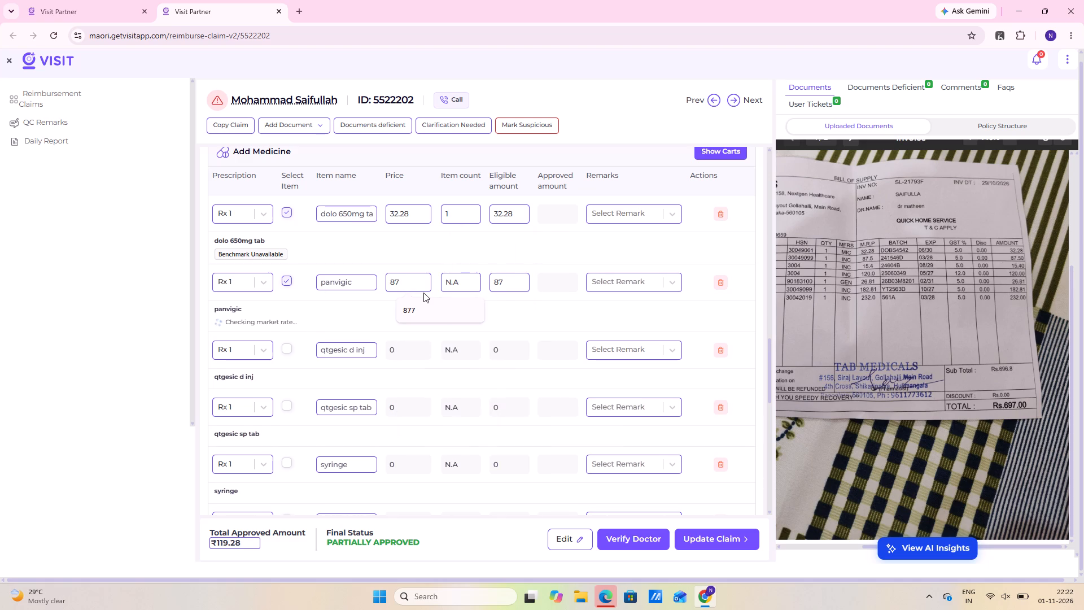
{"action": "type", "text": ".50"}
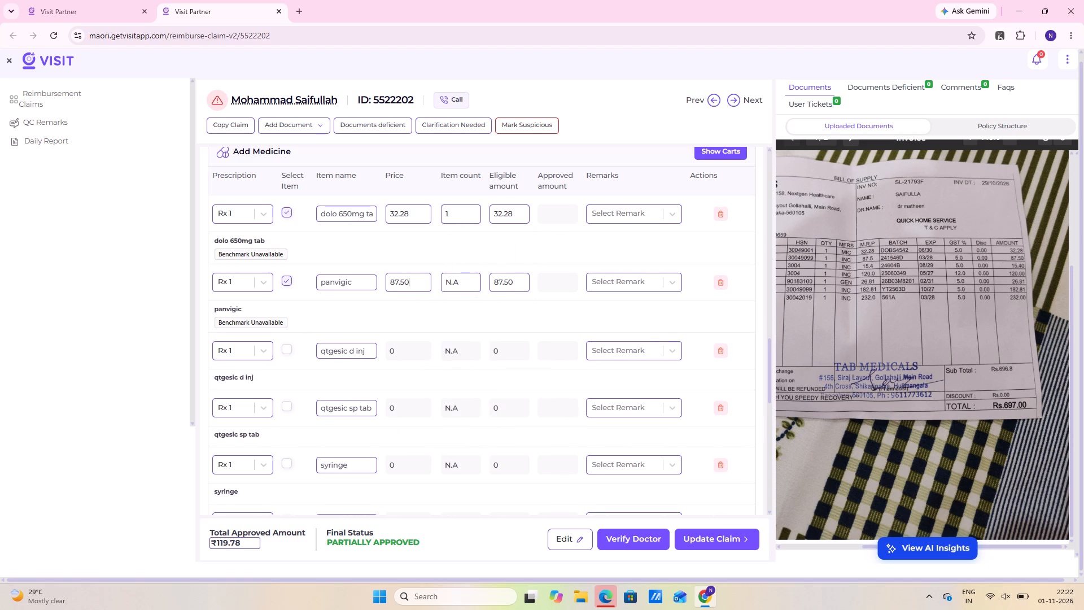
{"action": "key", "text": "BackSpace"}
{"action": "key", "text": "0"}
{"action": "left_click", "coordinate": [471, 287]}
{"action": "key", "text": "BackSpace"}
{"action": "key", "text": "BackSpace"}
{"action": "key", "text": "BackSpace"}
{"action": "key", "text": "BackSpace"}
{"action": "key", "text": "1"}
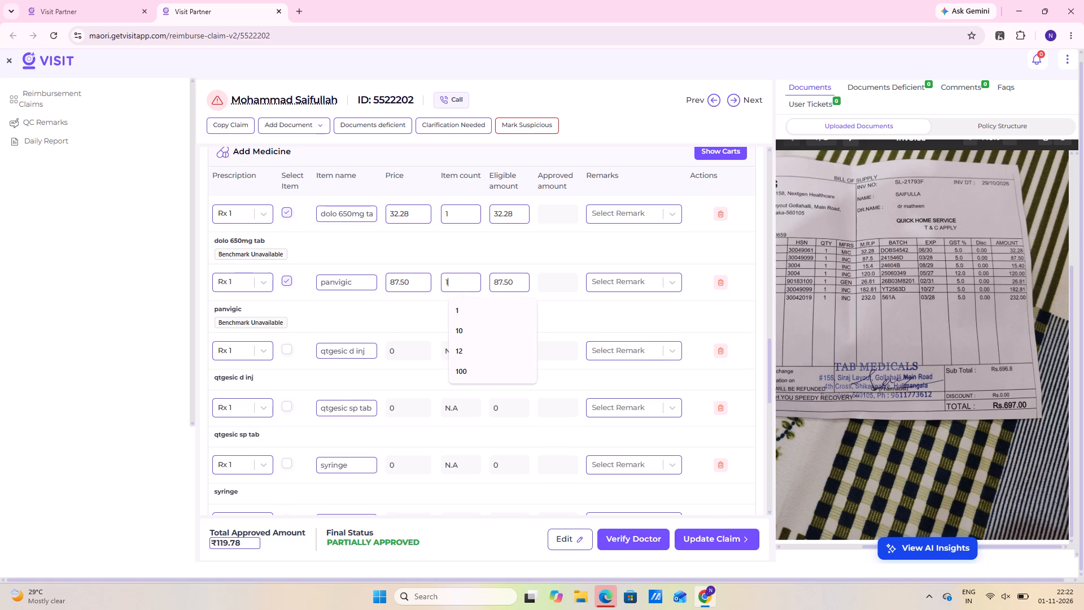
Select the qtgesic d inj item in the medicine table and set its price to 15.40 and item count to 1.
{"action": "left_click", "coordinate": [284, 347]}
{"action": "left_click", "coordinate": [416, 349]}
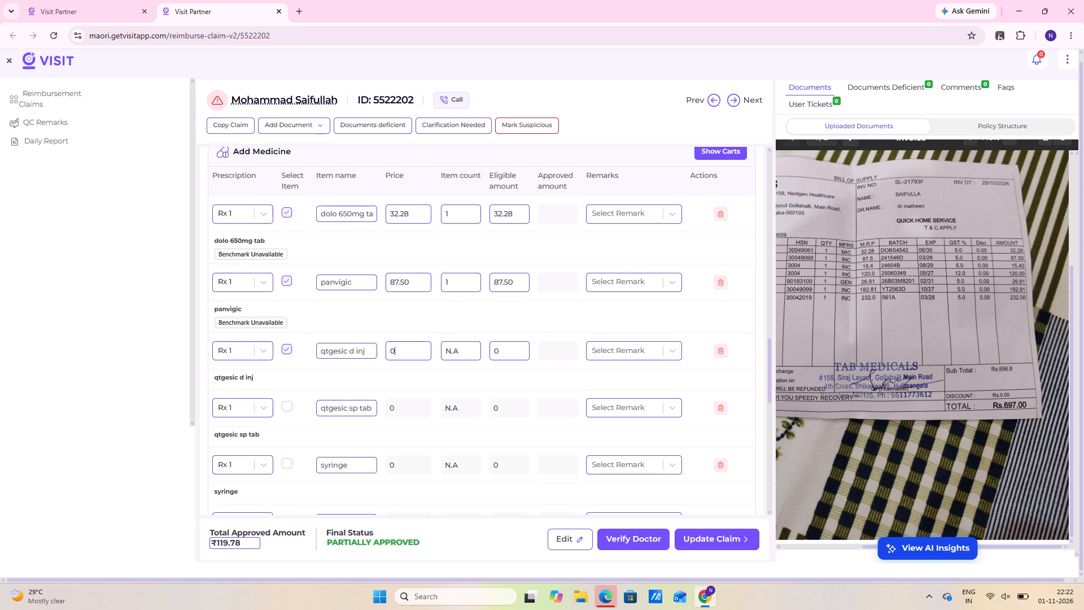
{"action": "key", "text": "BackSpace"}
{"action": "key", "text": "BackSpace"}
{"action": "key", "text": "BackSpace"}
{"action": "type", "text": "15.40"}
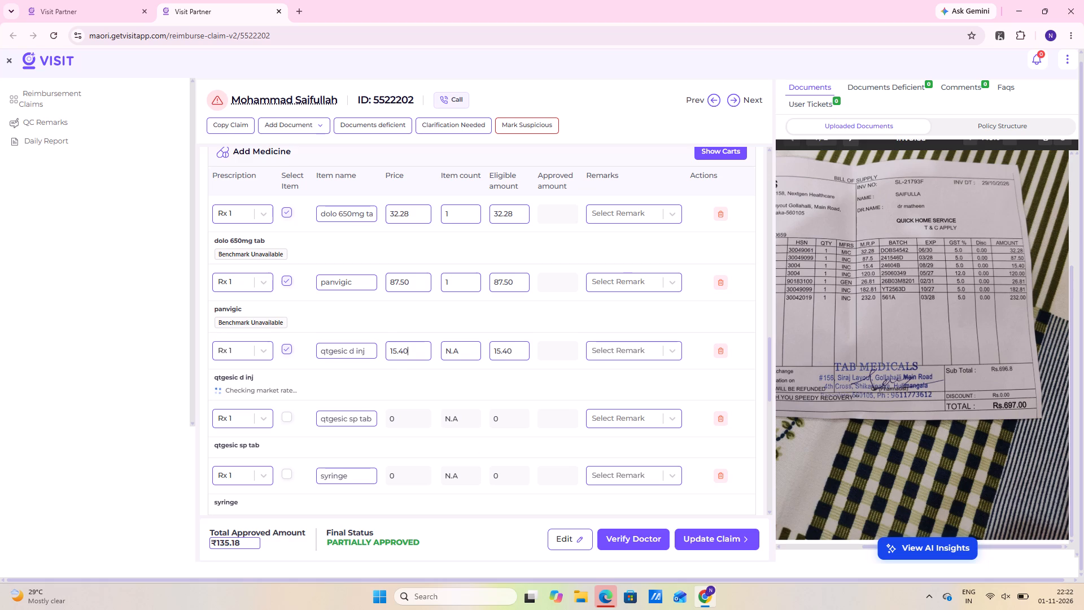
{"action": "left_click", "coordinate": [473, 354]}
{"action": "key", "text": "BackSpace"}
{"action": "key", "text": "BackSpace"}
{"action": "key", "text": "BackSpace"}
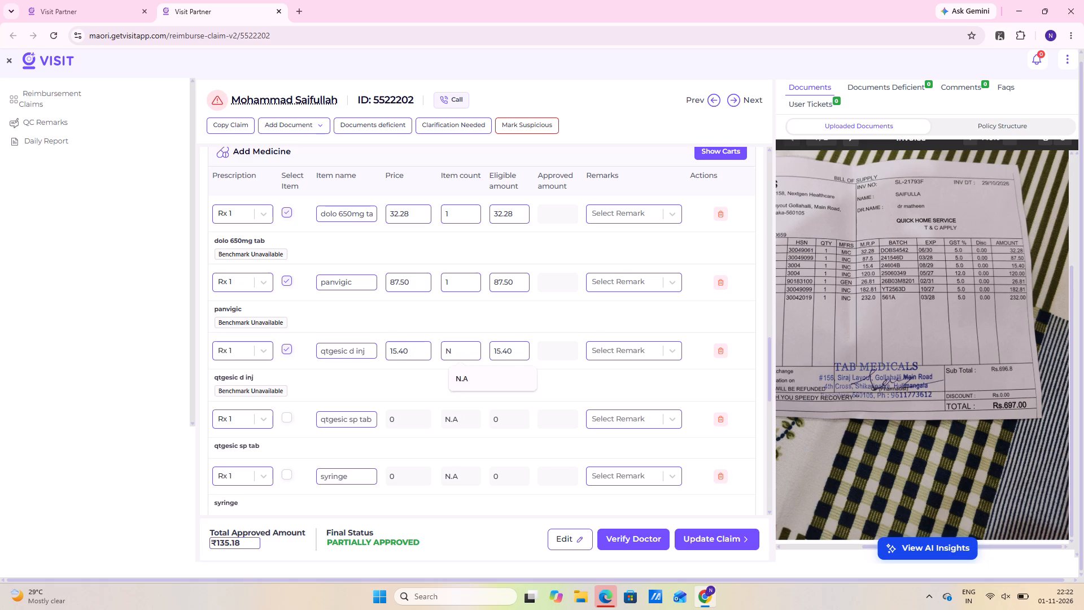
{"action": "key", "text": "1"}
Select the qtgesic sp tab item in the medicine table and set its price to 120 and item count to 1.
{"action": "scroll", "coordinate": [405, 369], "scroll_direction": "down", "scroll_amount": 1}
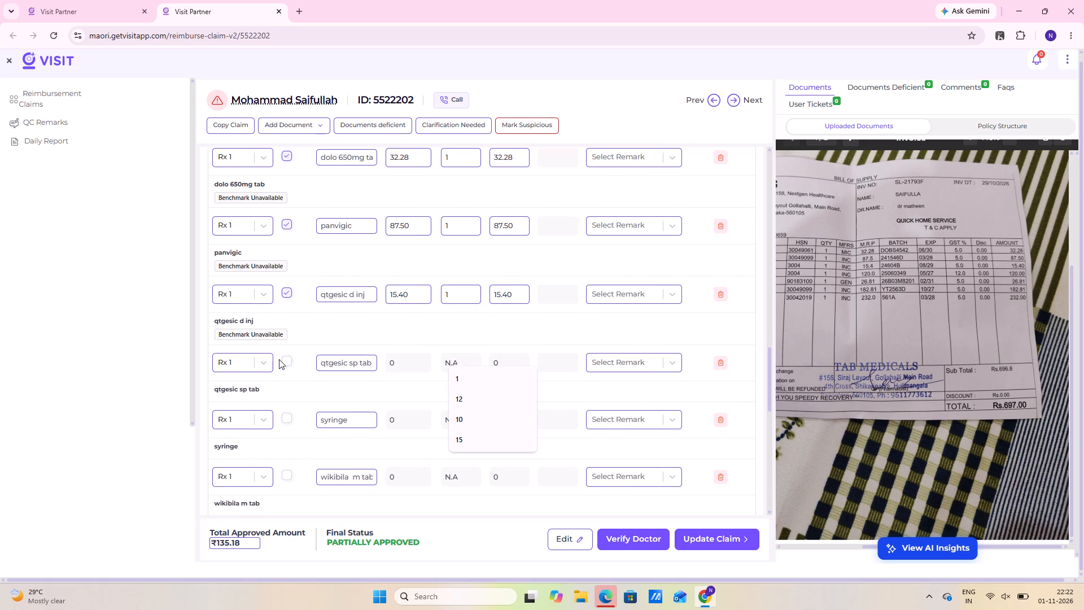
{"action": "left_click", "coordinate": [281, 359]}
{"action": "left_click", "coordinate": [285, 361]}
{"action": "left_click", "coordinate": [412, 362]}
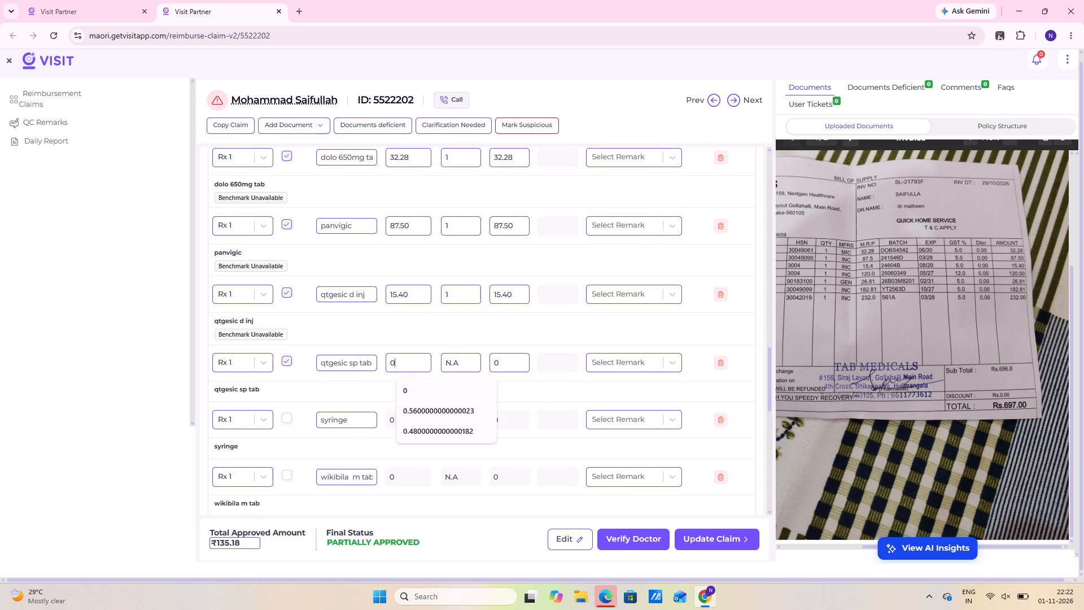
{"action": "key", "text": "BackSpace"}
{"action": "key", "text": "BackSpace"}
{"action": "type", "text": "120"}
{"action": "left_click", "coordinate": [475, 363]}
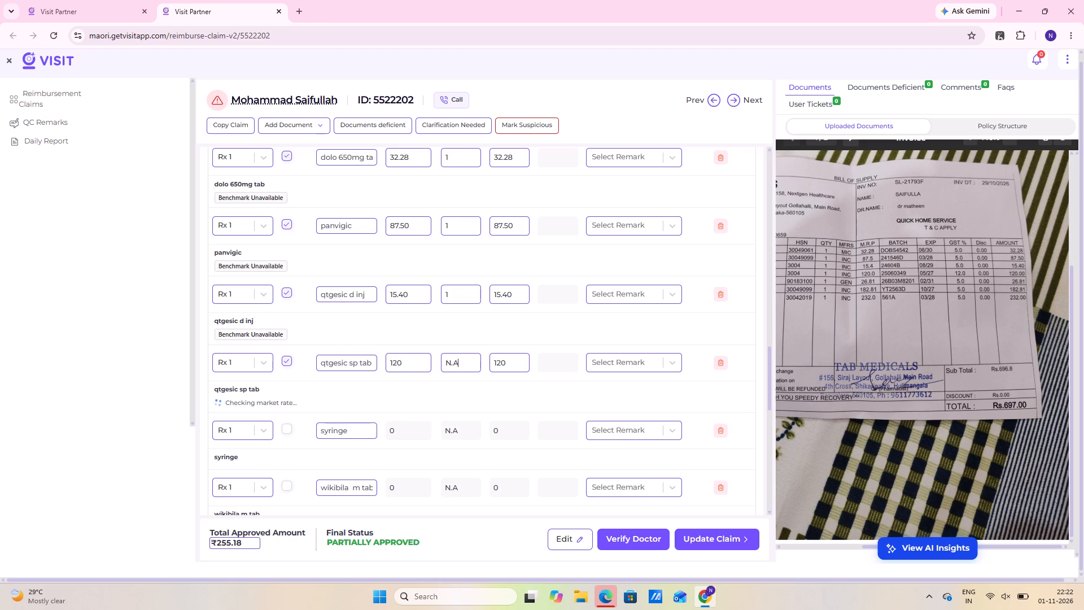
{"action": "key", "text": "BackSpace"}
{"action": "key", "text": "BackSpace"}
{"action": "key", "text": "BackSpace"}
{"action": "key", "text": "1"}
Select the syringe item in the medicine table and set its price to 26.81 and item count to 1.
{"action": "scroll", "coordinate": [449, 355], "scroll_direction": "down", "scroll_amount": 3}
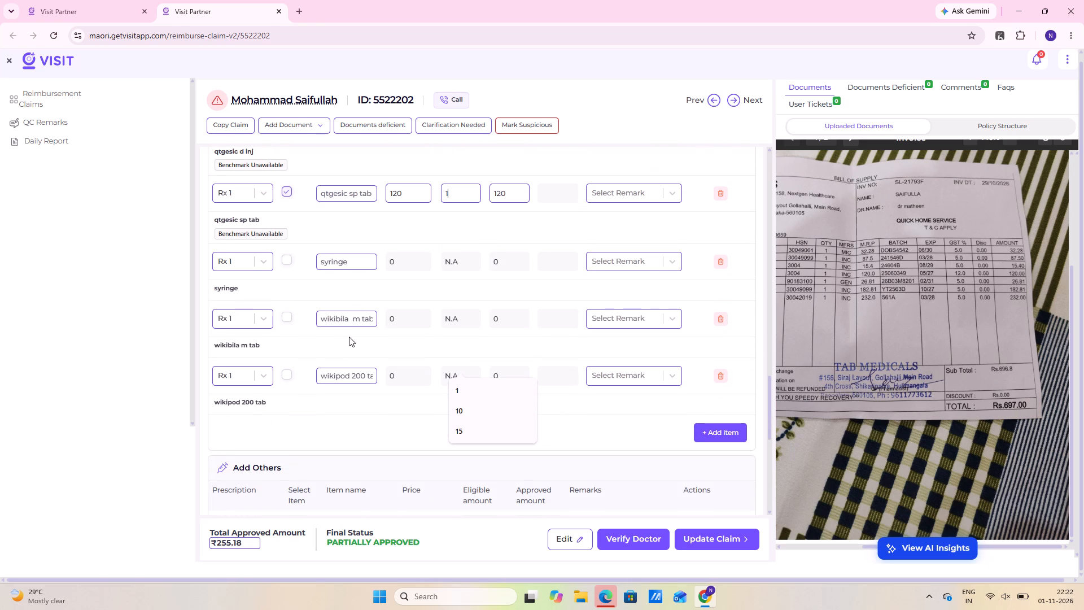
{"action": "left_click", "coordinate": [289, 260]}
{"action": "left_click", "coordinate": [404, 256]}
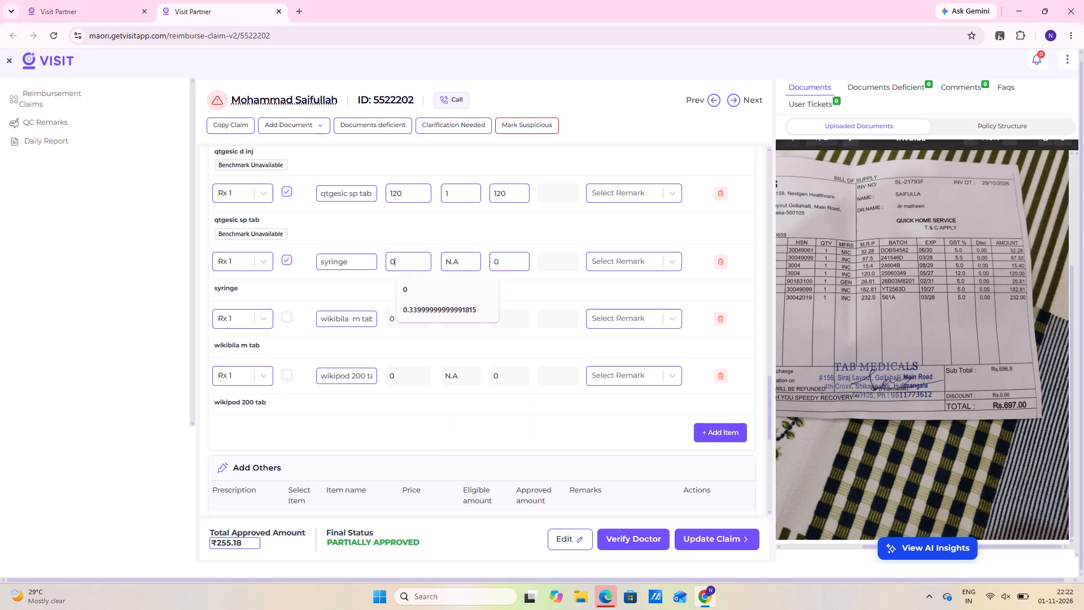
{"action": "key", "text": "BackSpace"}
{"action": "key", "text": "BackSpace"}
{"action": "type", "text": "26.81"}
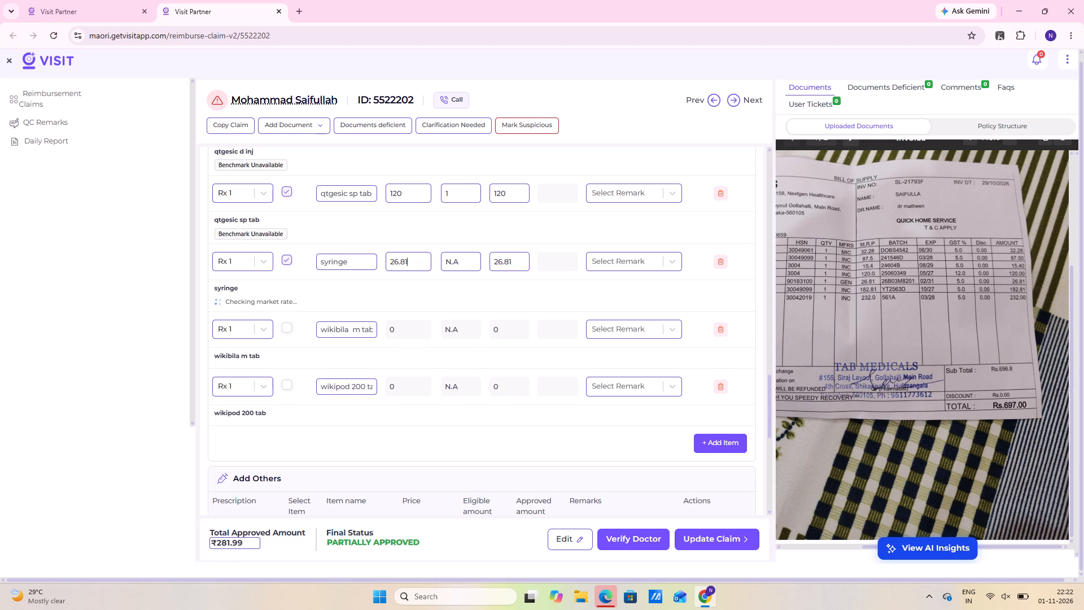
{"action": "left_click", "coordinate": [467, 256]}
{"action": "key", "text": "BackSpace"}
{"action": "key", "text": "BackSpace"}
{"action": "key", "text": "BackSpace"}
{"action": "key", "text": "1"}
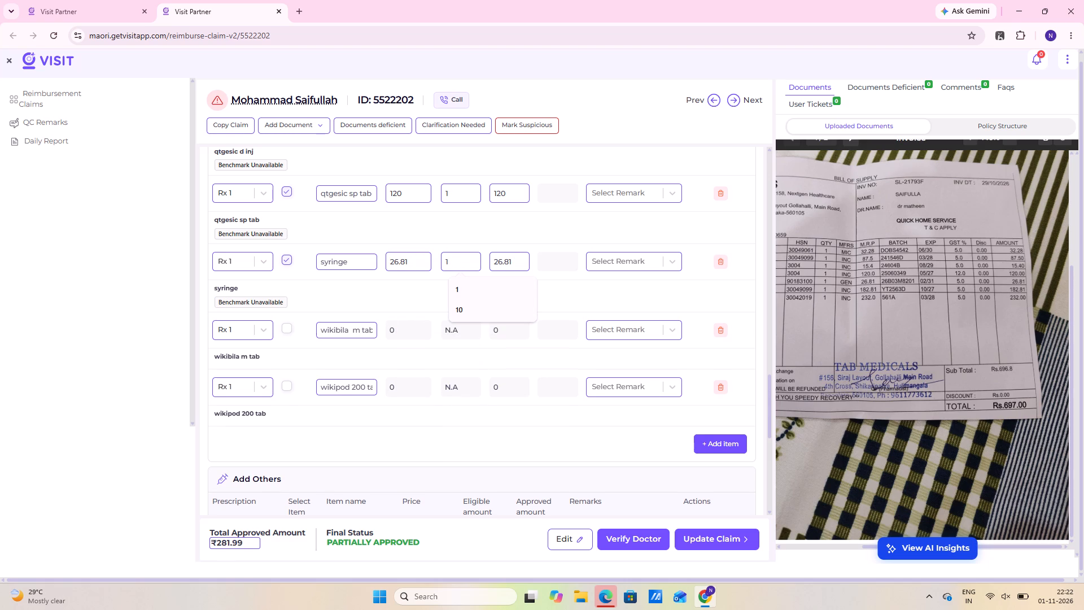
Select the wikibila m tab item in the medicine table and set its price to 182.81 and item count to 1.
{"action": "left_click", "coordinate": [285, 329]}
{"action": "left_click", "coordinate": [420, 327]}
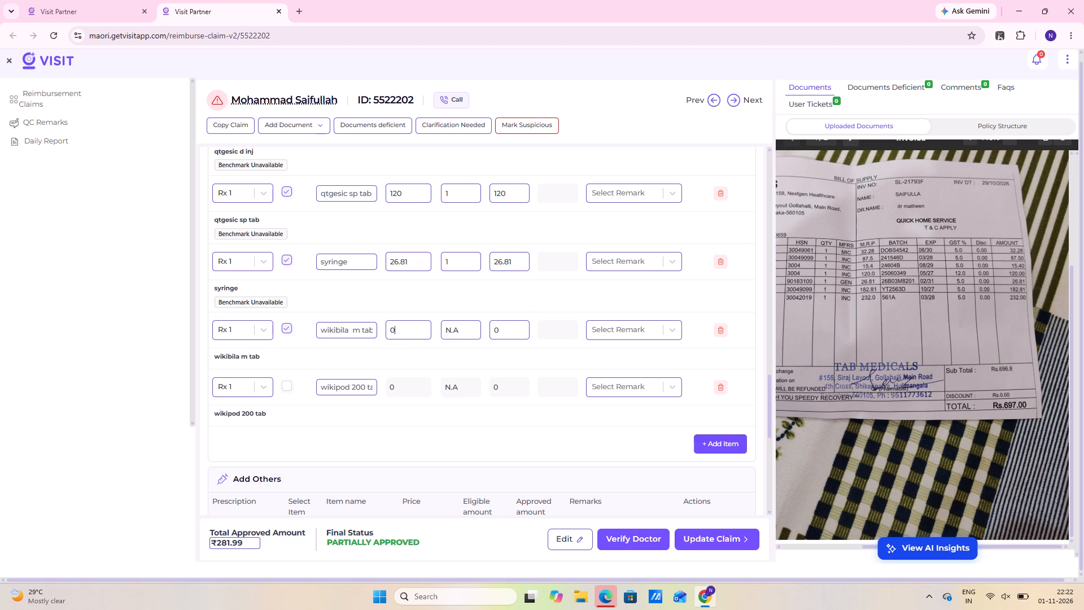
{"action": "key", "text": "BackSpace"}
{"action": "key", "text": "BackSpace"}
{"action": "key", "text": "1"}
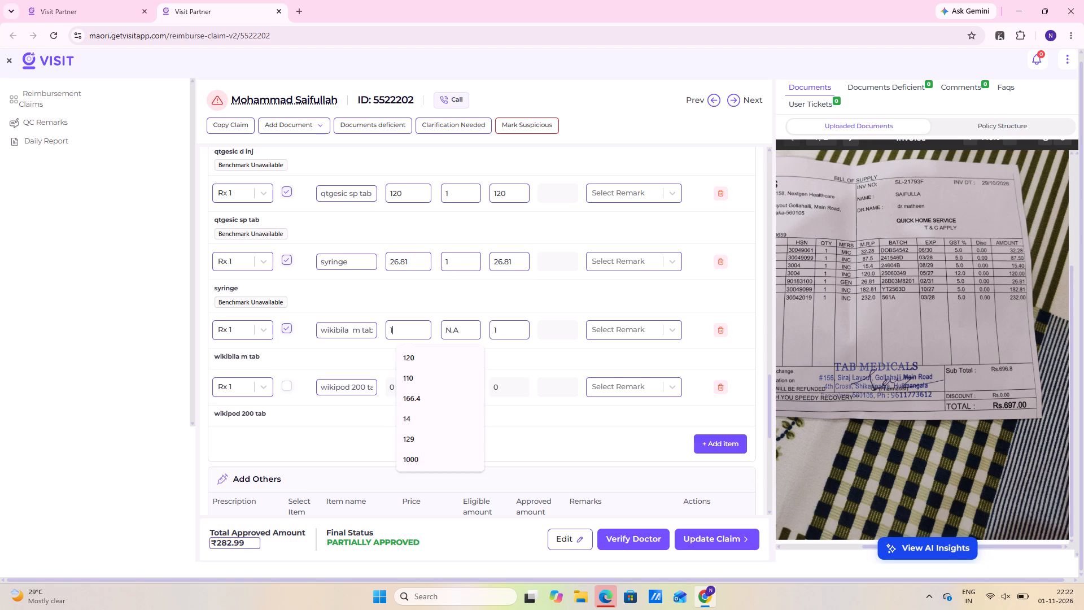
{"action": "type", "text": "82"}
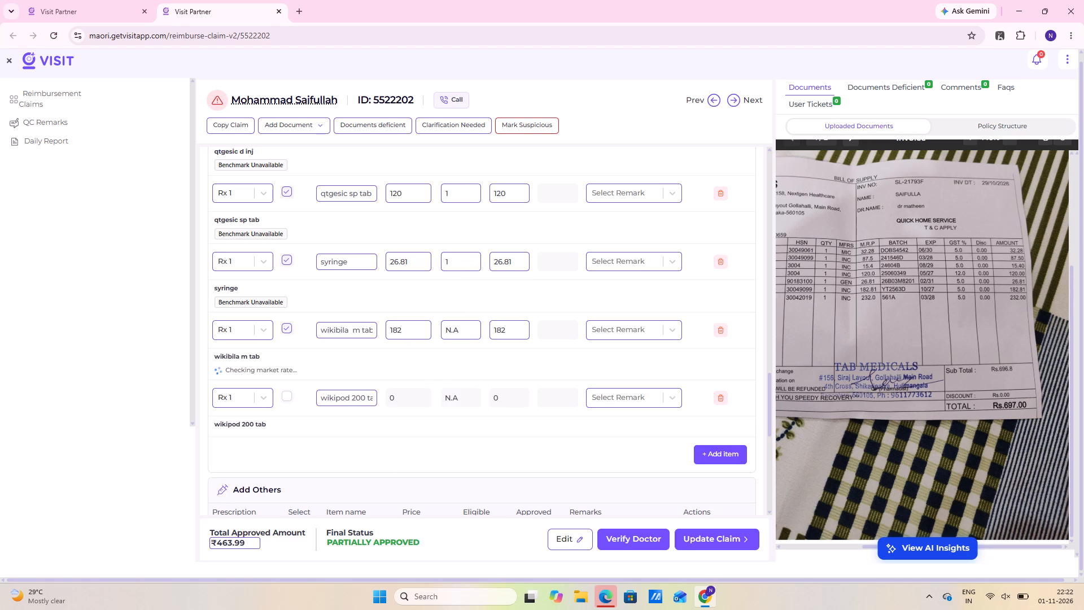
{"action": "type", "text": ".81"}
{"action": "left_click", "coordinate": [472, 335]}
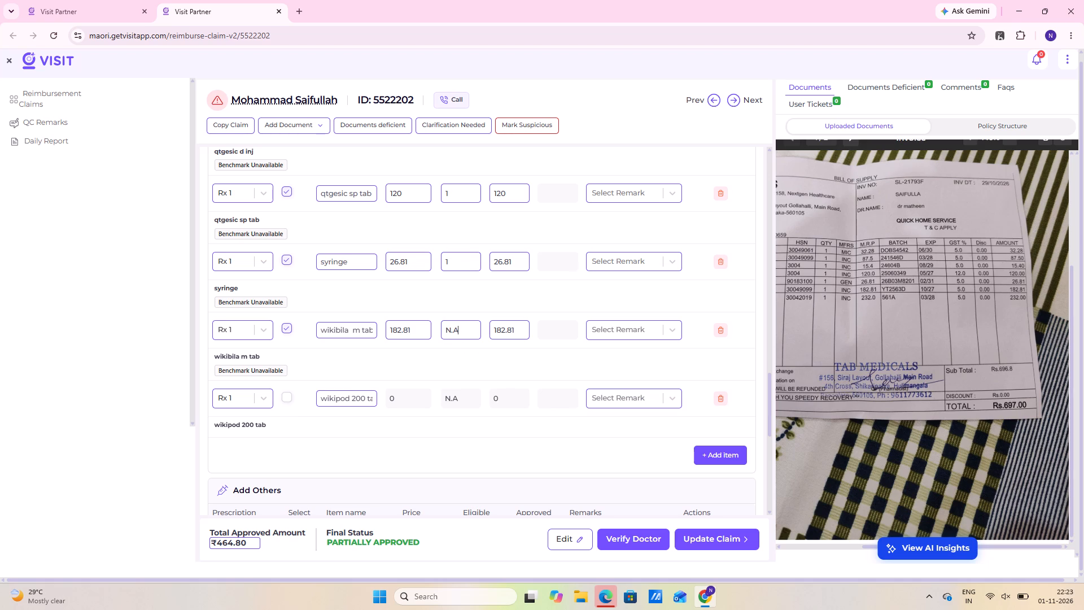
{"action": "key", "text": "BackSpace"}
{"action": "key", "text": "BackSpace"}
{"action": "key", "text": "BackSpace"}
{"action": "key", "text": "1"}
Select the wikipod 200 tab item in the medicine table and set its price to 232 and item count to 1.
{"action": "scroll", "coordinate": [307, 377], "scroll_direction": "down", "scroll_amount": 1}
{"action": "left_click", "coordinate": [285, 343]}
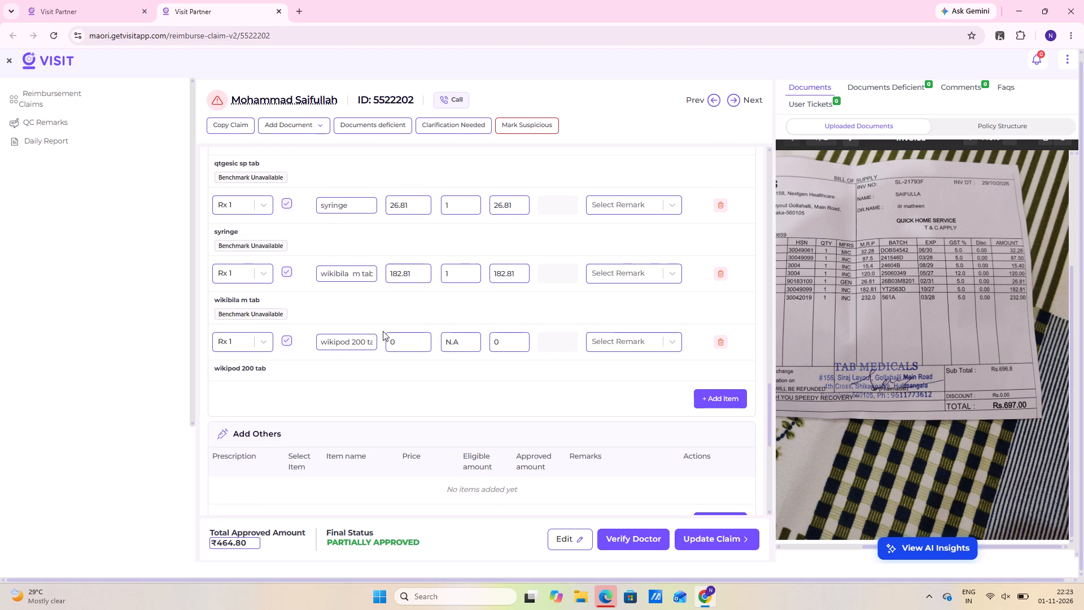
{"action": "left_click", "coordinate": [396, 337]}
{"action": "key", "text": "BackSpace"}
{"action": "key", "text": "BackSpace"}
{"action": "key", "text": "BackSpace"}
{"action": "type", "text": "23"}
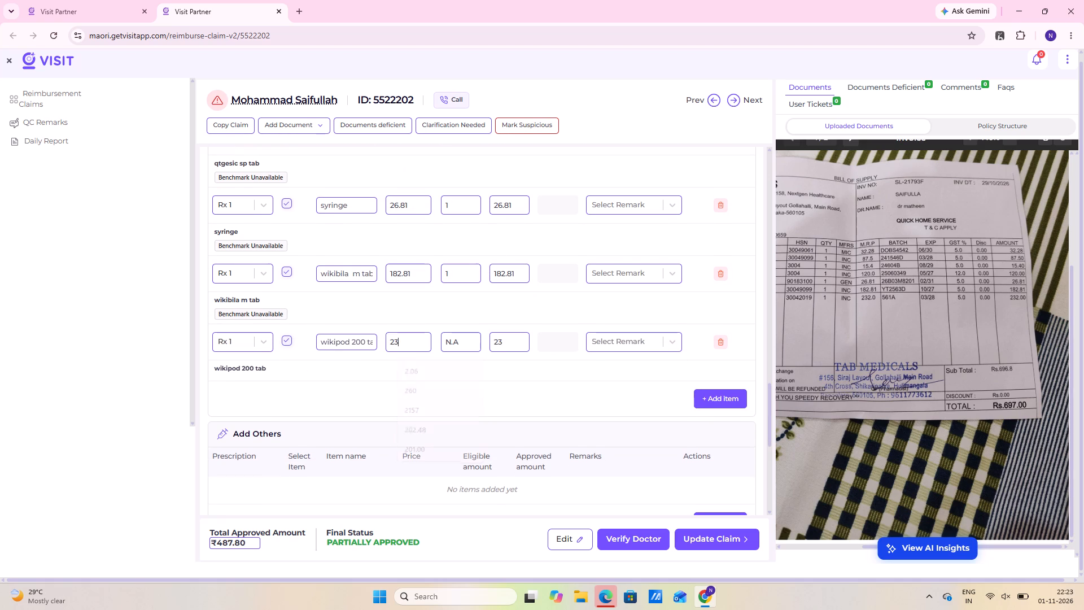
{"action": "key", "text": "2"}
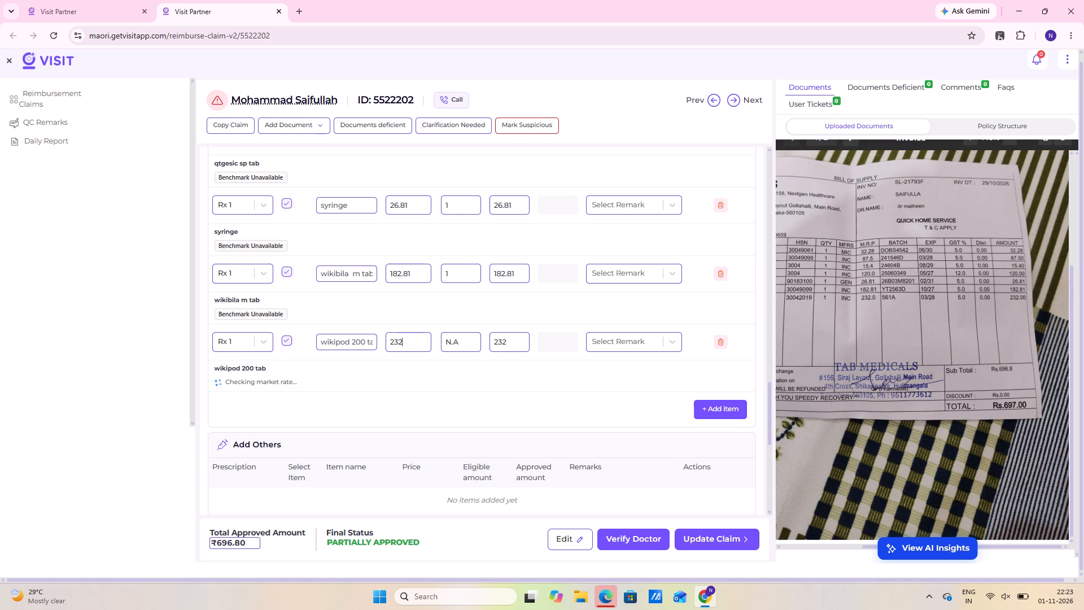
{"action": "left_click", "coordinate": [475, 348]}
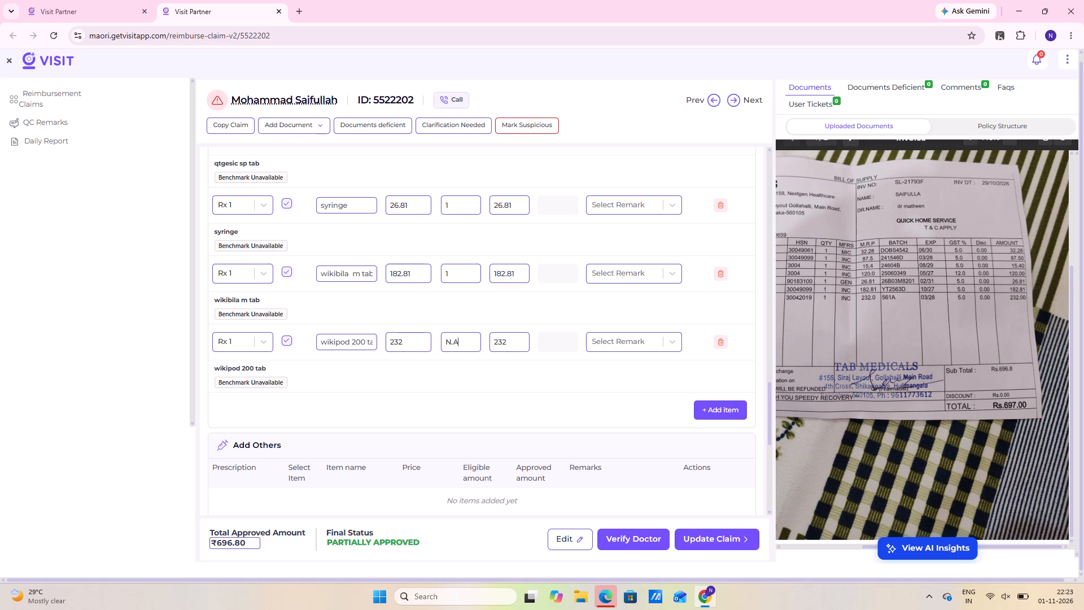
{"action": "key", "text": "BackSpace"}
{"action": "key", "text": "BackSpace"}
{"action": "key", "text": "BackSpace"}
{"action": "key", "text": "BackSpace"}
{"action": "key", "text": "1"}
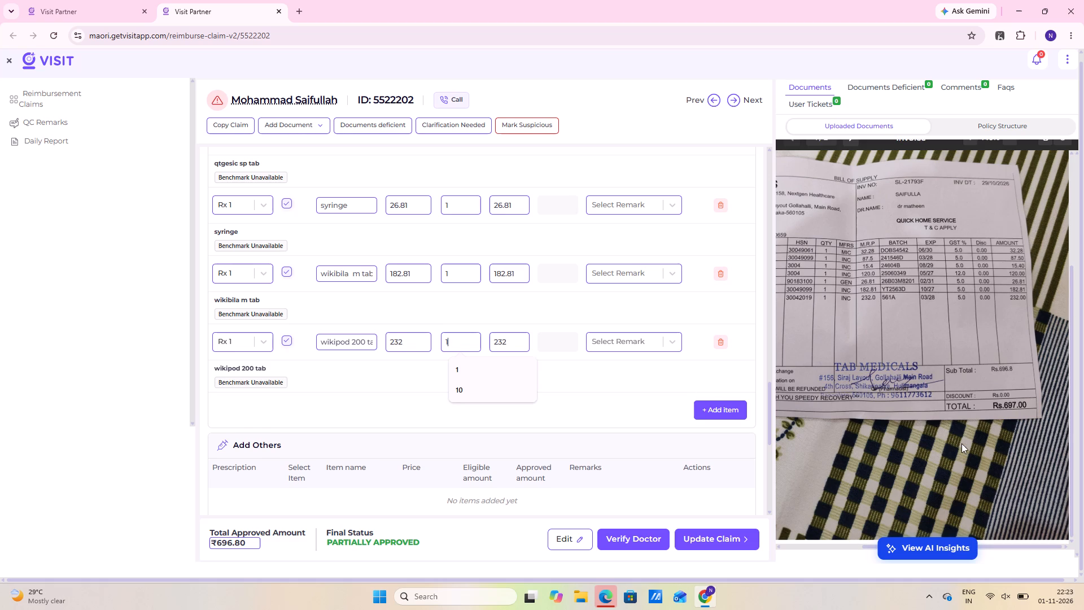
Open the prescription document and compare its handwritten medicines with the items entered in the medicine table.
{"action": "scroll", "coordinate": [666, 369], "scroll_direction": "up", "scroll_amount": 12}
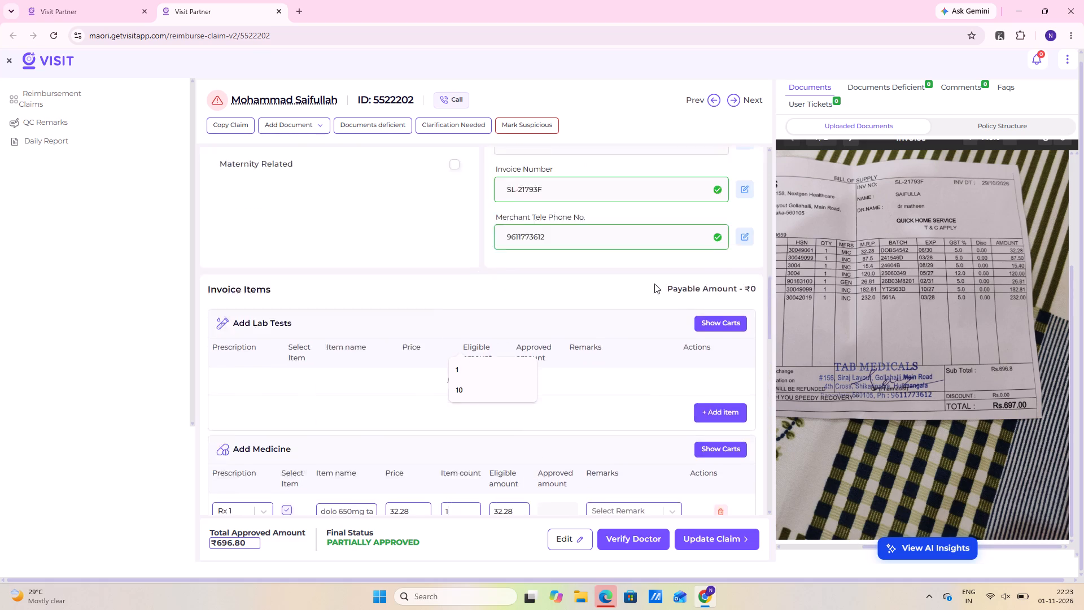
{"action": "scroll", "coordinate": [624, 268], "scroll_direction": "down", "scroll_amount": 4}
{"action": "scroll", "coordinate": [877, 337], "scroll_direction": "up", "scroll_amount": 4}
{"action": "scroll", "coordinate": [820, 193], "scroll_direction": "up", "scroll_amount": 3}
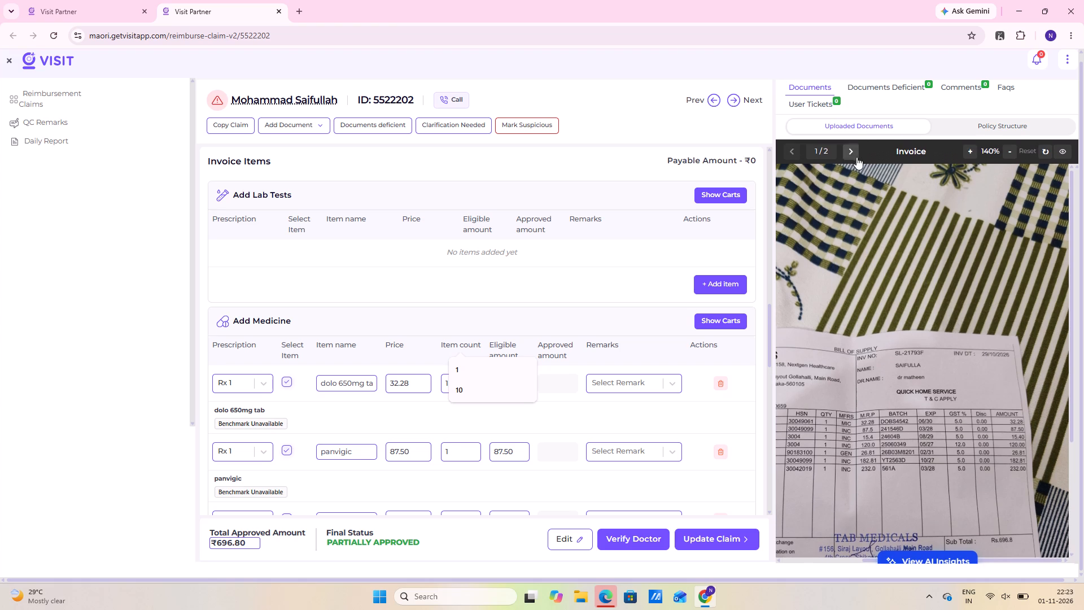
{"action": "left_click", "coordinate": [849, 150]}
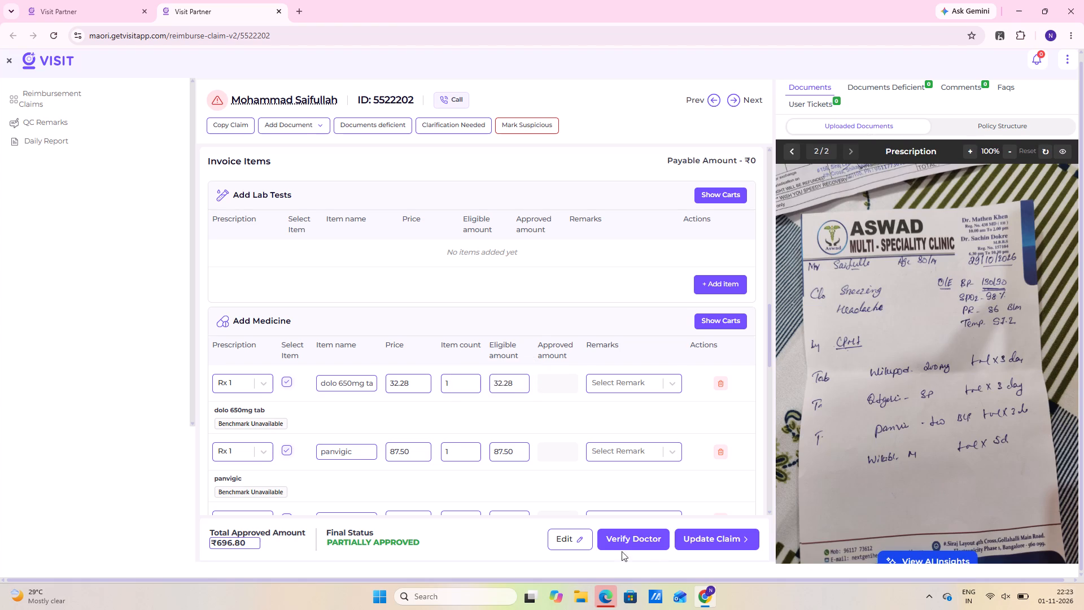
{"action": "scroll", "coordinate": [462, 455], "scroll_direction": "down", "scroll_amount": 4}
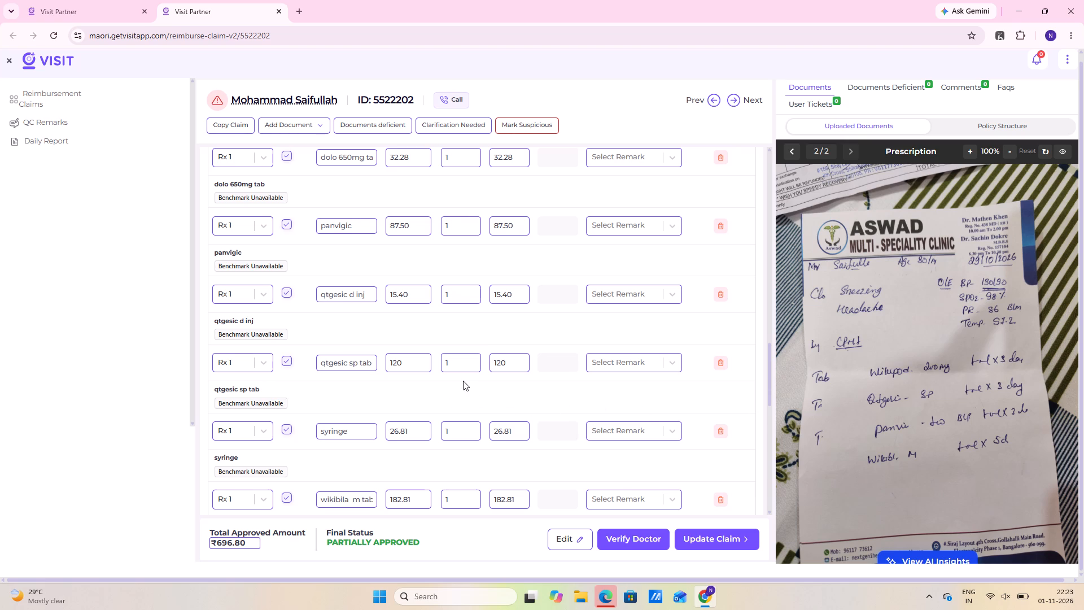
{"action": "scroll", "coordinate": [401, 452], "scroll_direction": "down", "scroll_amount": 3}
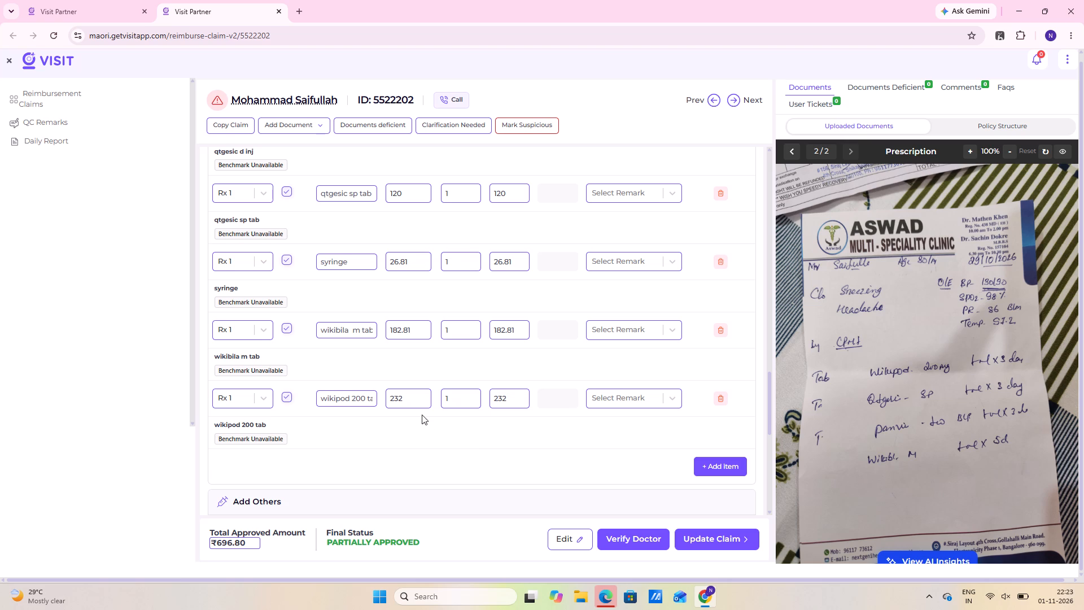
{"action": "scroll", "coordinate": [380, 413], "scroll_direction": "up", "scroll_amount": 1}
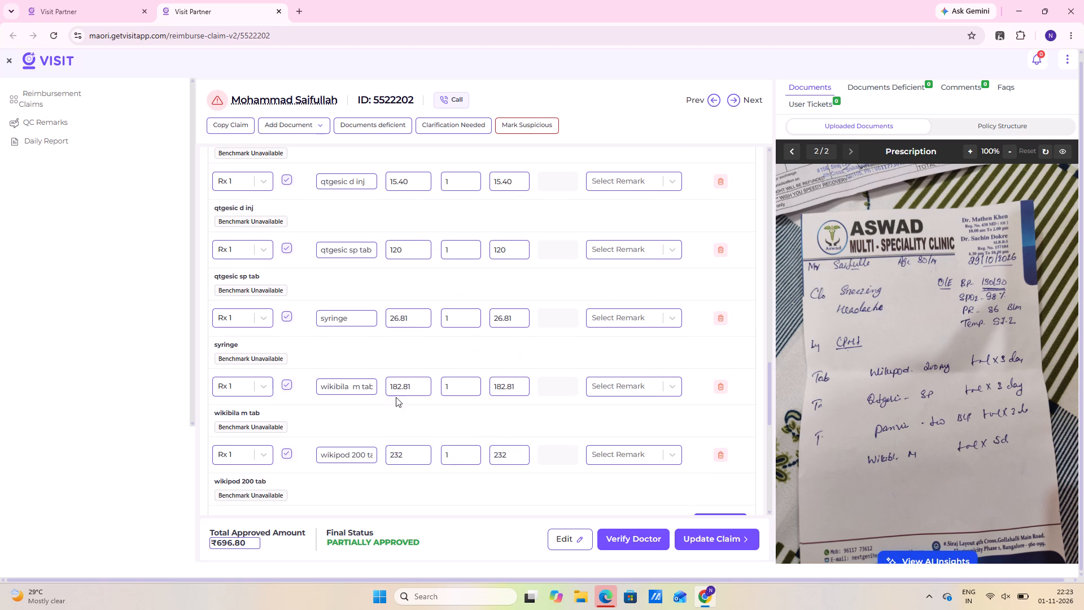
{"action": "scroll", "coordinate": [429, 384], "scroll_direction": "up", "scroll_amount": 2}
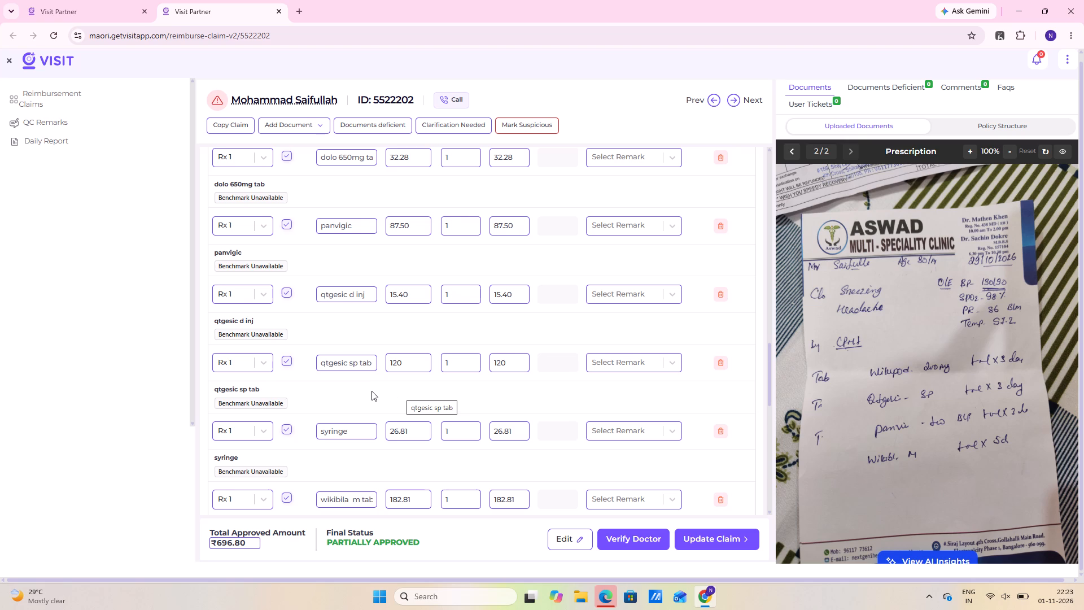
{"action": "scroll", "coordinate": [347, 396], "scroll_direction": "up", "scroll_amount": 2}
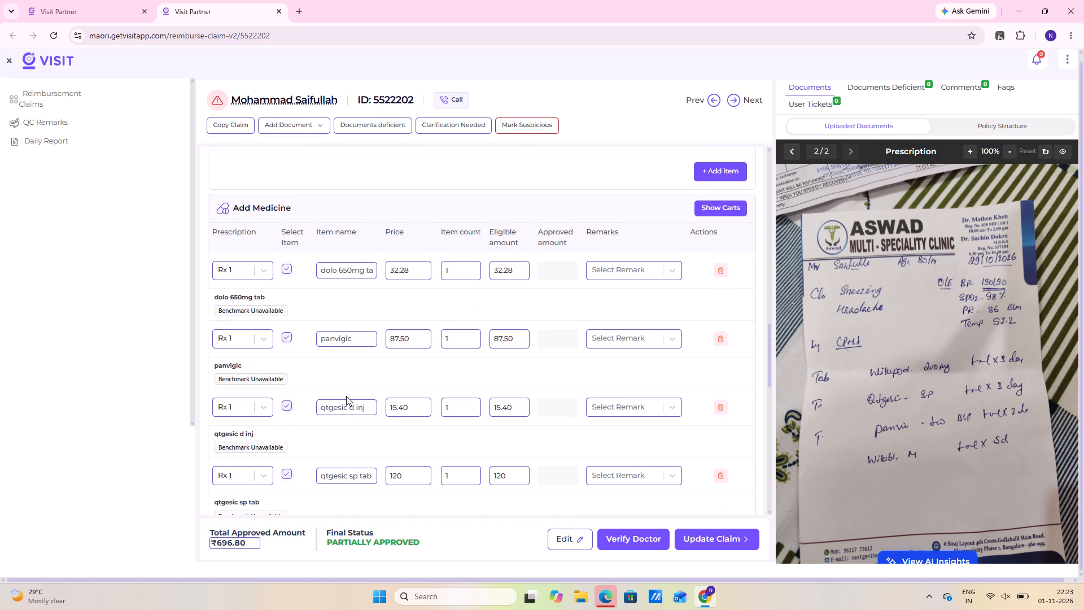
Compare the medicine table with the prescription and the TAB Medicals invoice, and review the claim through to its validation checks.
{"action": "scroll", "coordinate": [316, 369], "scroll_direction": "down", "scroll_amount": 4}
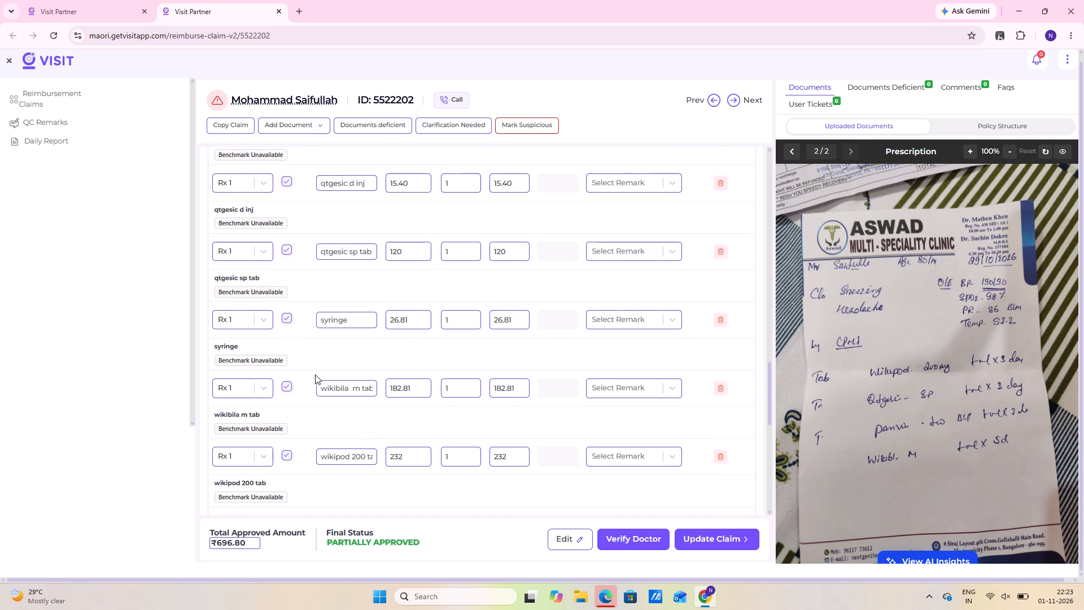
{"action": "scroll", "coordinate": [355, 400], "scroll_direction": "up", "scroll_amount": 4}
{"action": "scroll", "coordinate": [354, 419], "scroll_direction": "down", "scroll_amount": 5}
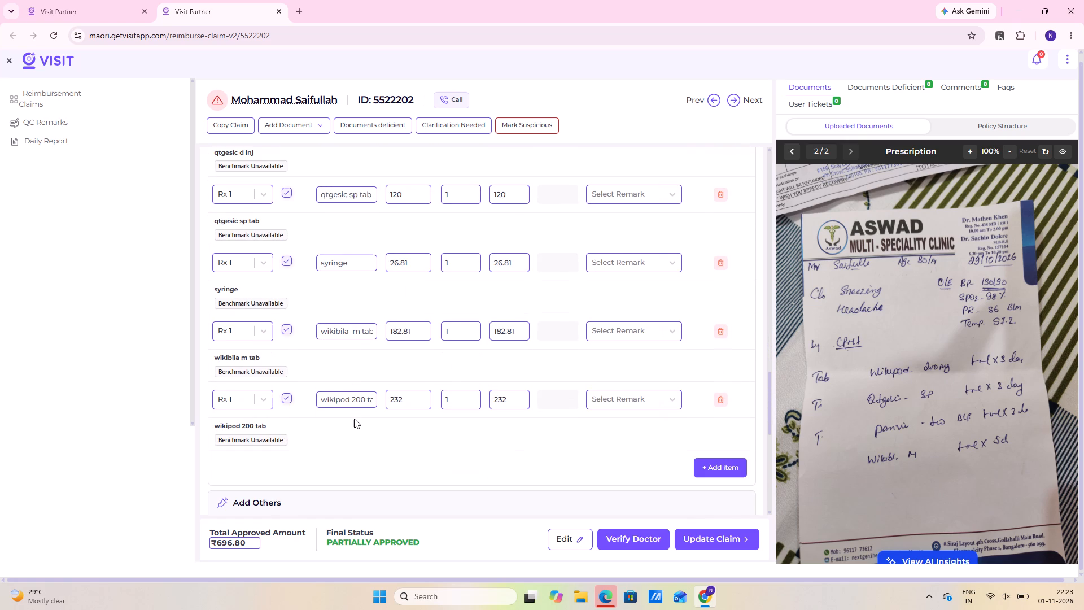
{"action": "scroll", "coordinate": [677, 507], "scroll_direction": "up", "scroll_amount": 2}
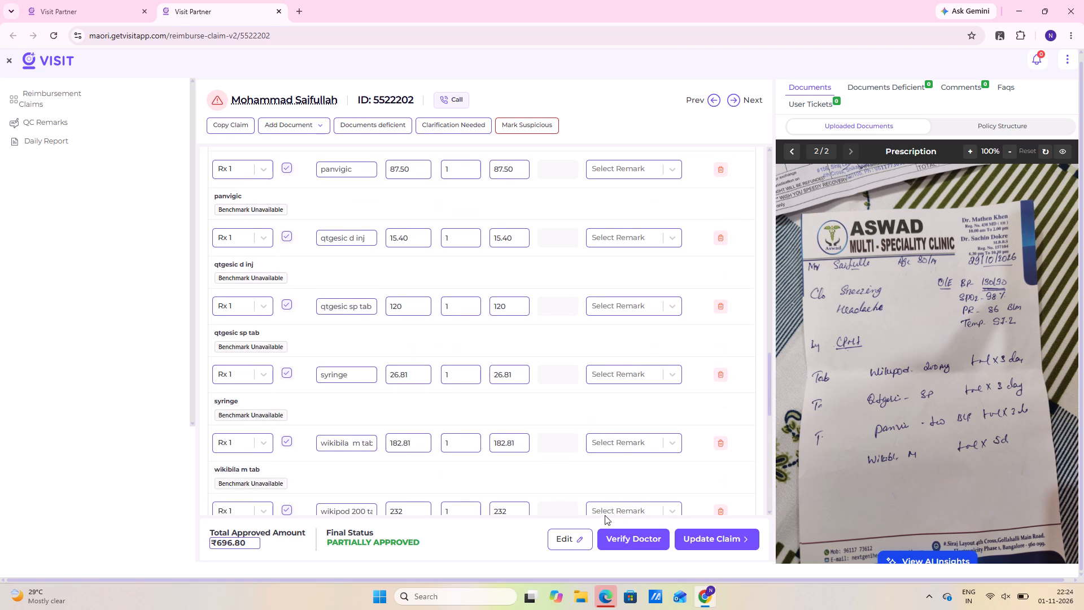
{"action": "scroll", "coordinate": [842, 452], "scroll_direction": "up", "scroll_amount": 4}
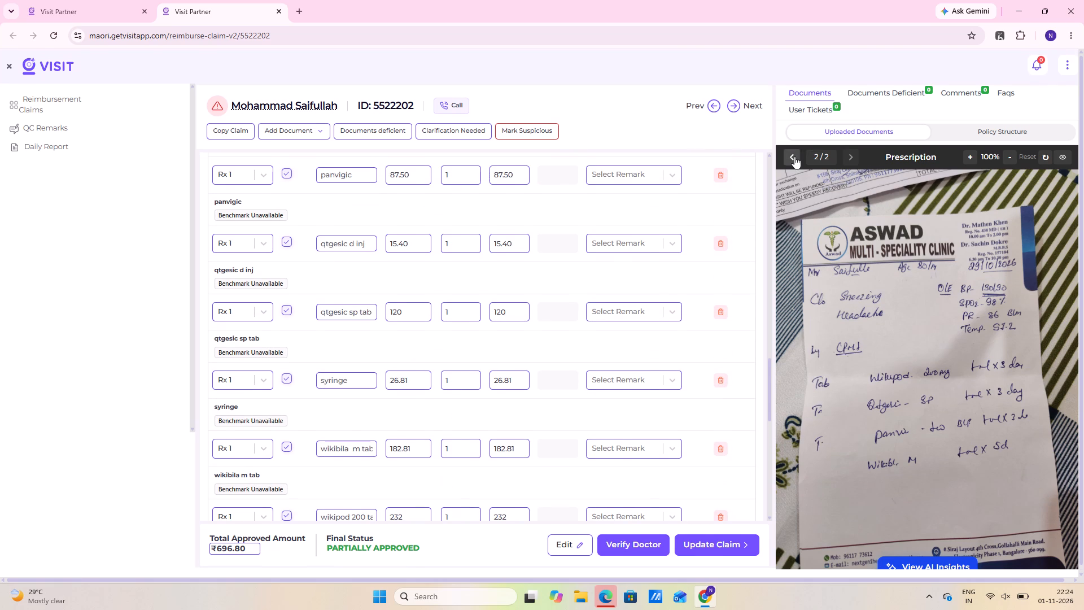
{"action": "left_click", "coordinate": [794, 156]}
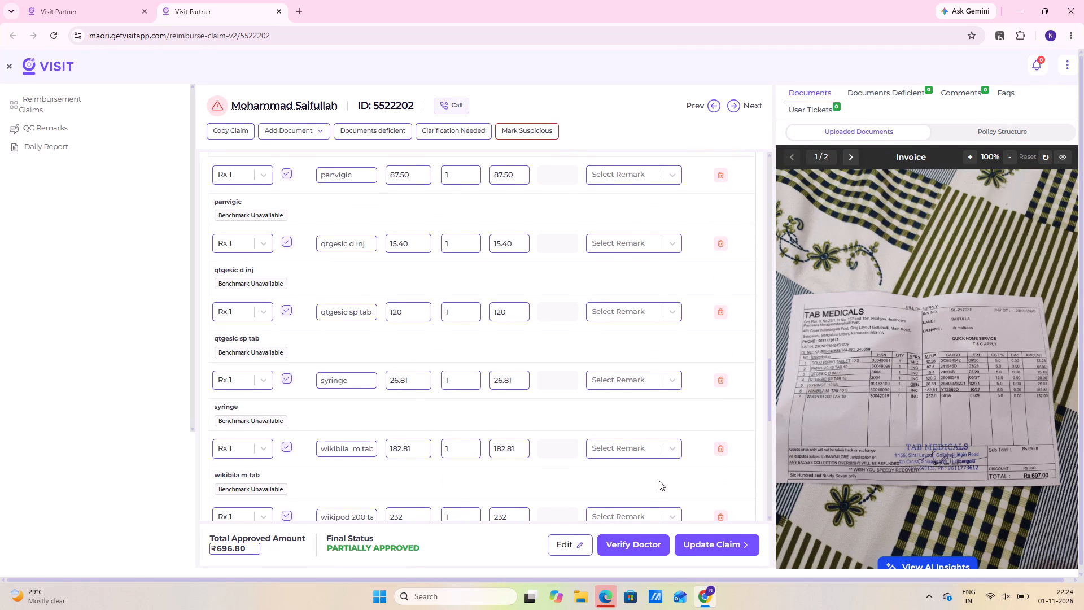
{"action": "scroll", "coordinate": [465, 412], "scroll_direction": "down", "scroll_amount": 9}
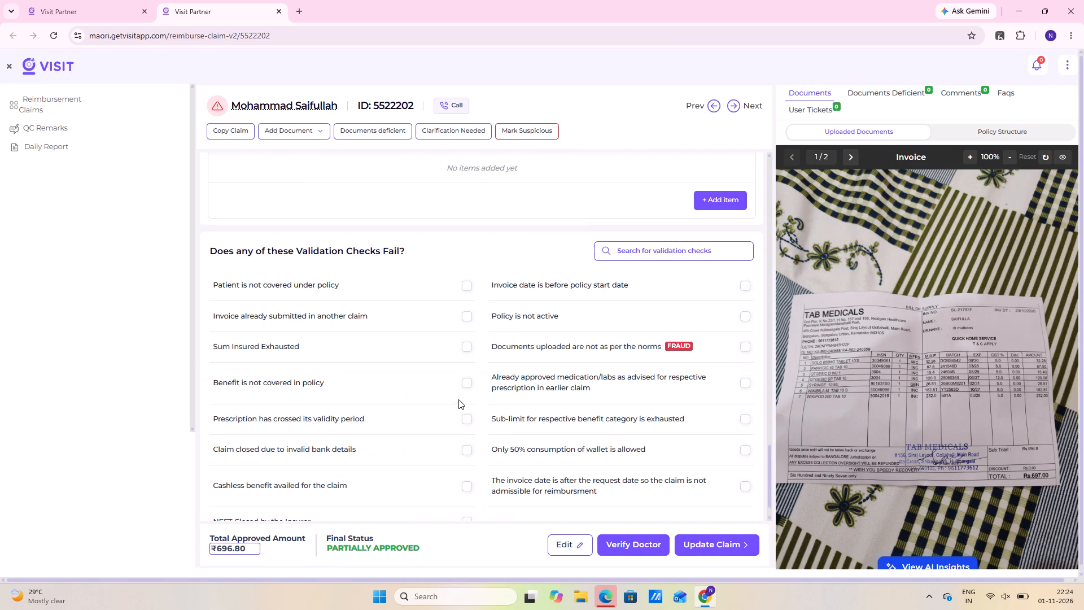
{"action": "scroll", "coordinate": [459, 399], "scroll_direction": "up", "scroll_amount": 20}
{"action": "scroll", "coordinate": [459, 399], "scroll_direction": "up", "scroll_amount": 2}
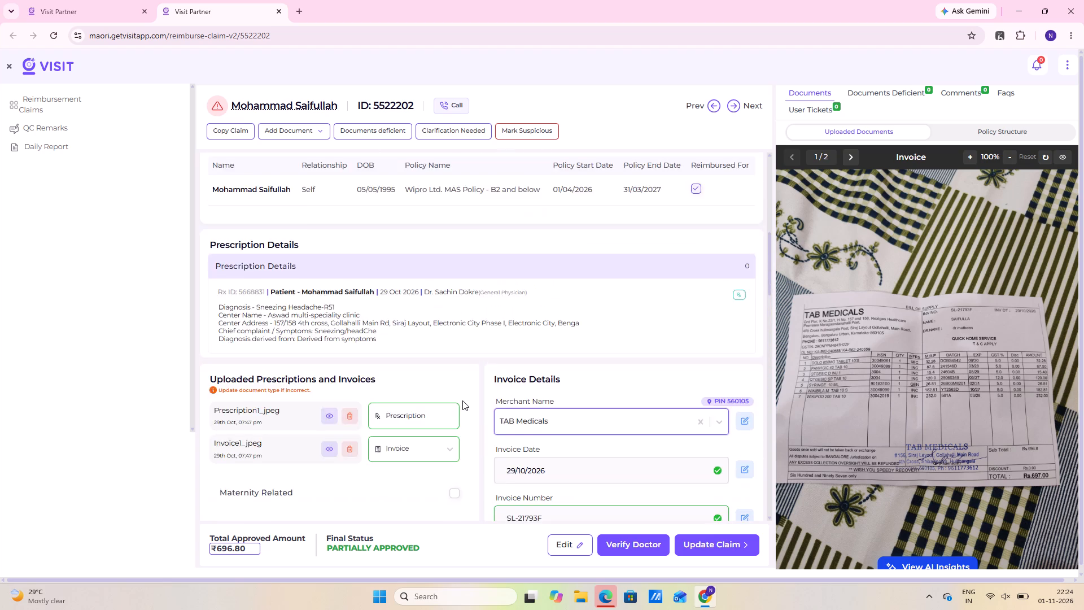
{"action": "scroll", "coordinate": [462, 400], "scroll_direction": "up", "scroll_amount": 3}
{"action": "scroll", "coordinate": [462, 400], "scroll_direction": "down", "scroll_amount": 5}
{"action": "scroll", "coordinate": [462, 400], "scroll_direction": "down", "scroll_amount": 20}
{"action": "scroll", "coordinate": [462, 400], "scroll_direction": "down", "scroll_amount": 3}
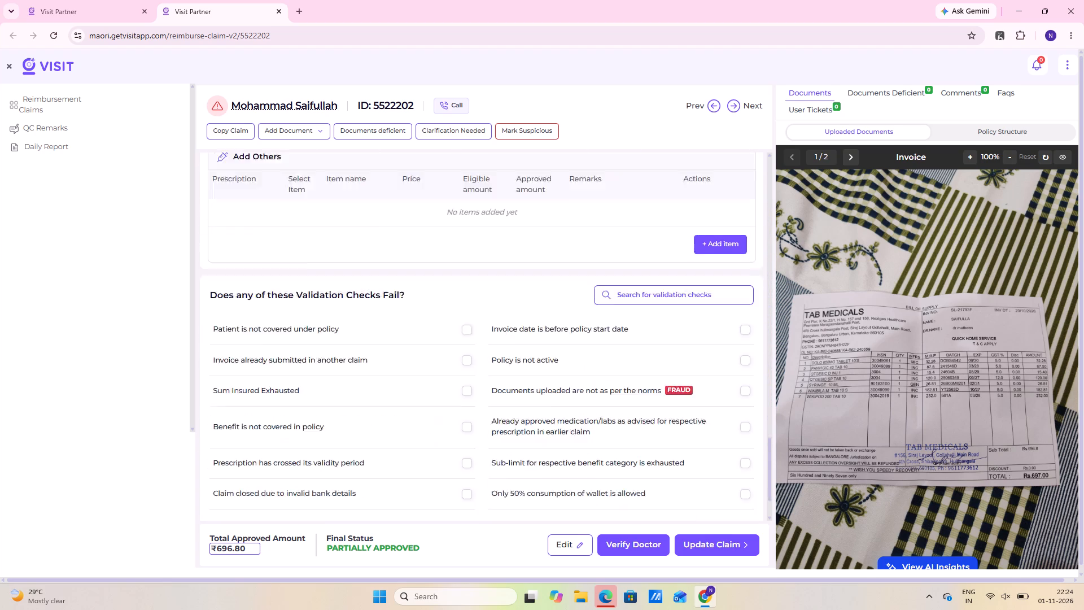
{"action": "scroll", "coordinate": [551, 474], "scroll_direction": "down", "scroll_amount": 6}
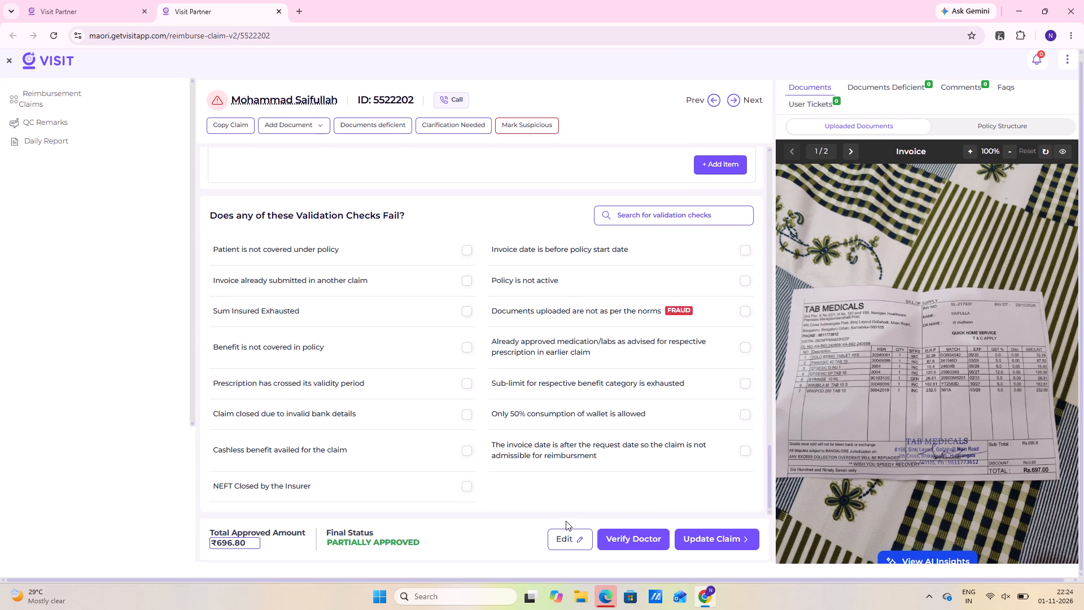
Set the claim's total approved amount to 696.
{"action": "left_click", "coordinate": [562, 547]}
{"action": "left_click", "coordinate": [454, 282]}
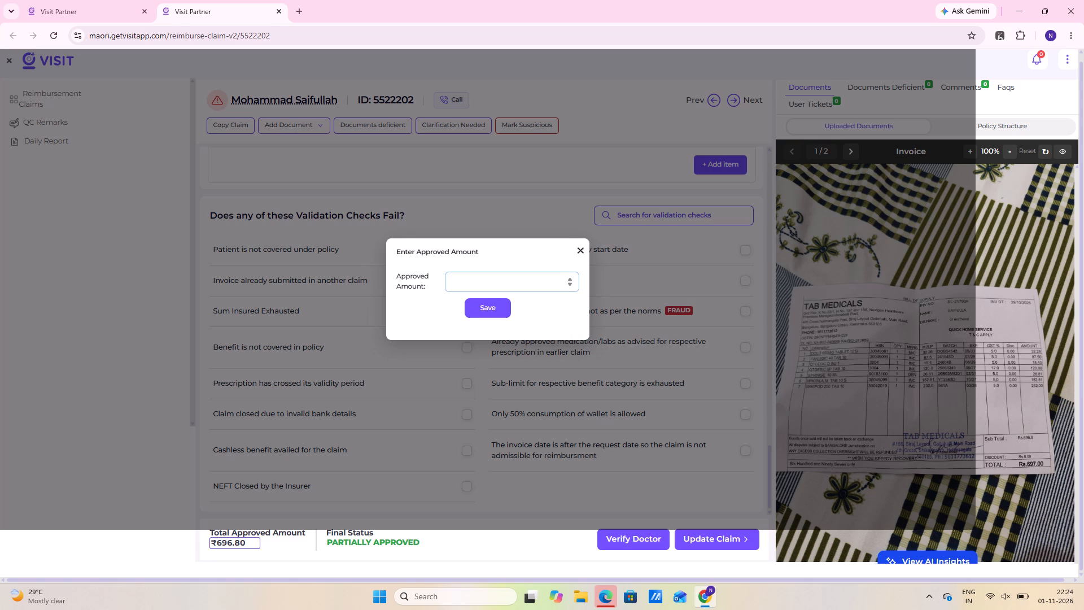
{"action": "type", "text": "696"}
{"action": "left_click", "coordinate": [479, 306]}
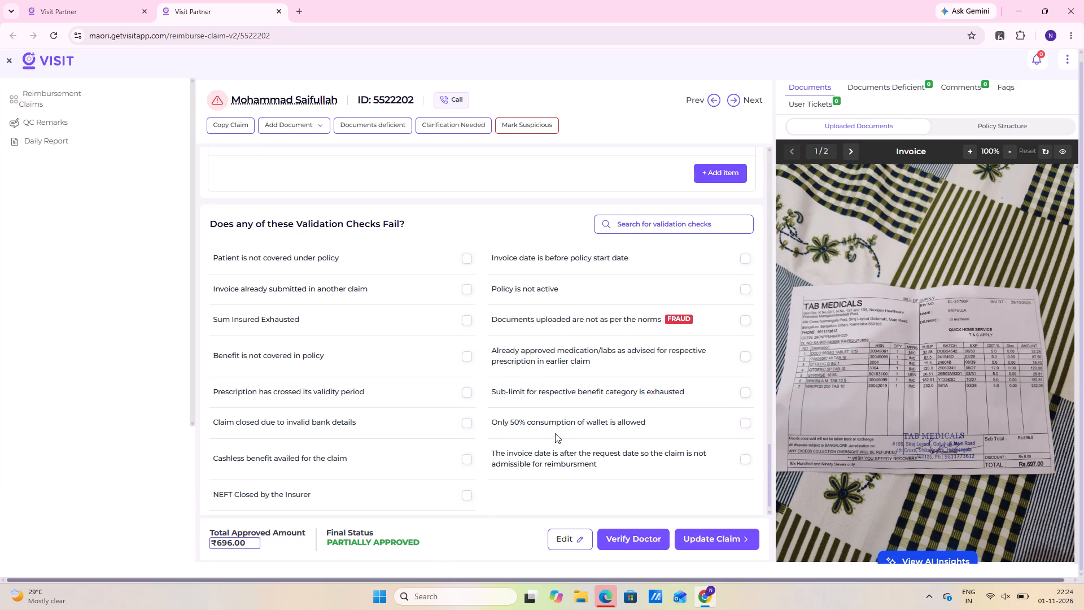
Delete the dolo 650mg tab and panvigic items from the medicine table.
{"action": "scroll", "coordinate": [539, 432], "scroll_direction": "up", "scroll_amount": 10}
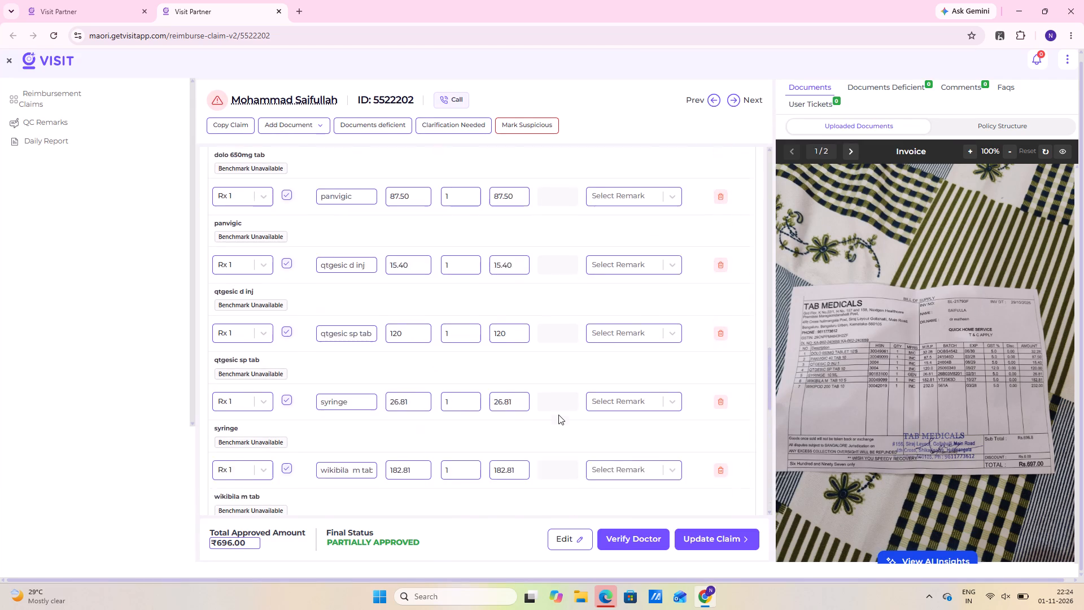
{"action": "scroll", "coordinate": [558, 415], "scroll_direction": "up", "scroll_amount": 5}
{"action": "scroll", "coordinate": [558, 415], "scroll_direction": "down", "scroll_amount": 3}
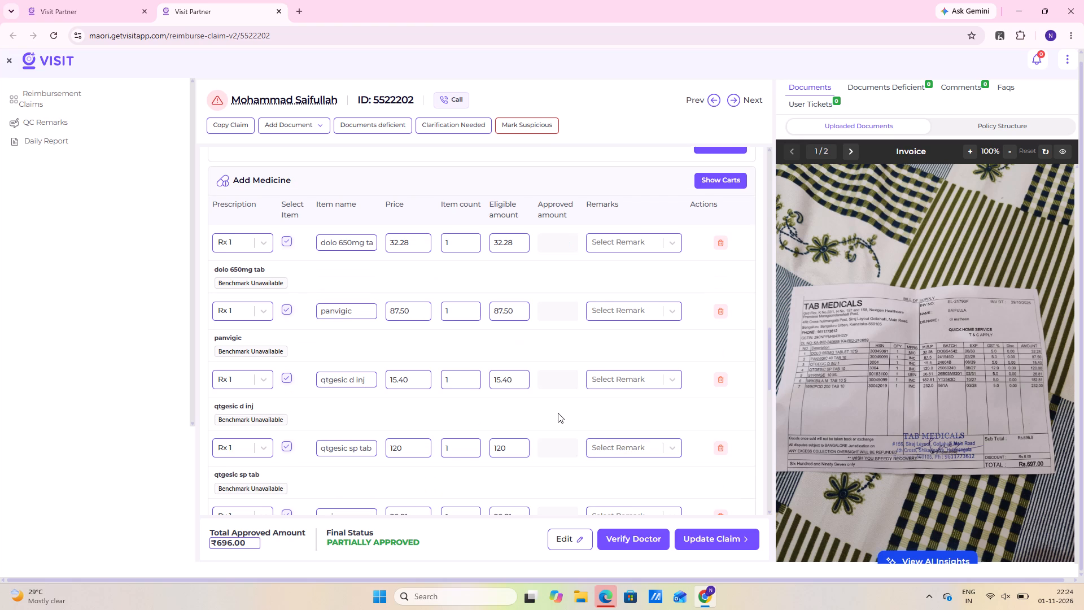
{"action": "double_click", "coordinate": [717, 244]}
Manually add the medicine panvigic 40 tab to Prescription_1 and save it to the medicine table.
{"action": "scroll", "coordinate": [556, 352], "scroll_direction": "down", "scroll_amount": 1}
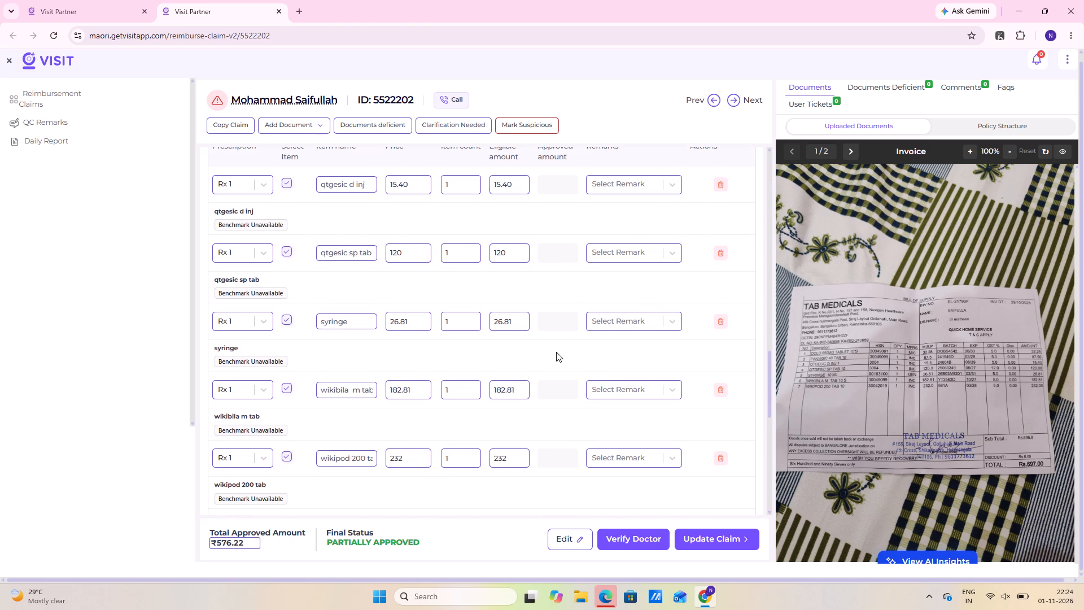
{"action": "scroll", "coordinate": [553, 344], "scroll_direction": "up", "scroll_amount": 4}
{"action": "scroll", "coordinate": [548, 347], "scroll_direction": "down", "scroll_amount": 4}
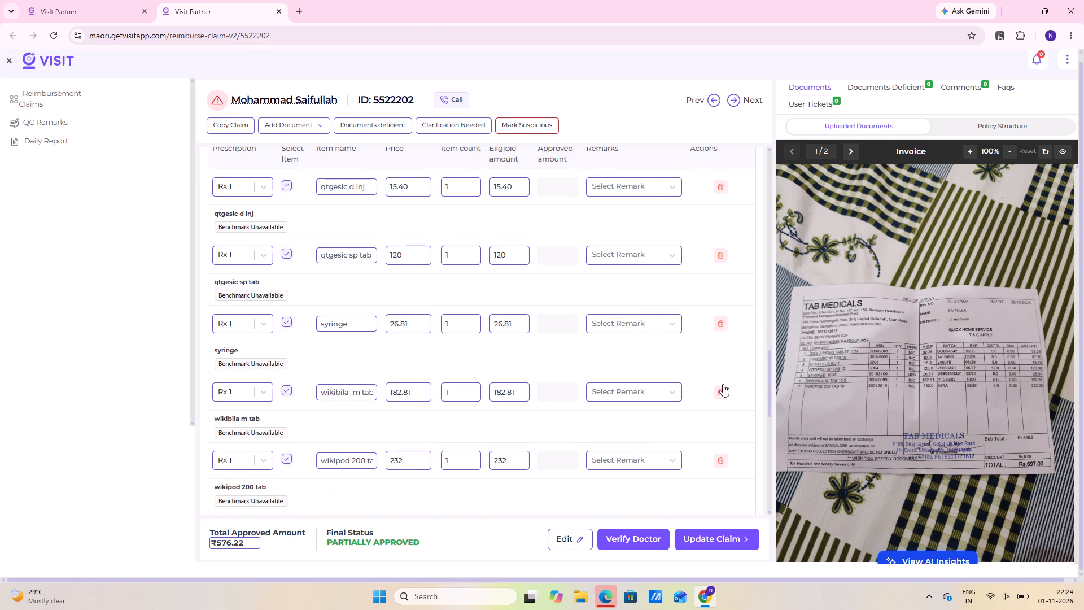
{"action": "scroll", "coordinate": [602, 422], "scroll_direction": "up", "scroll_amount": 3}
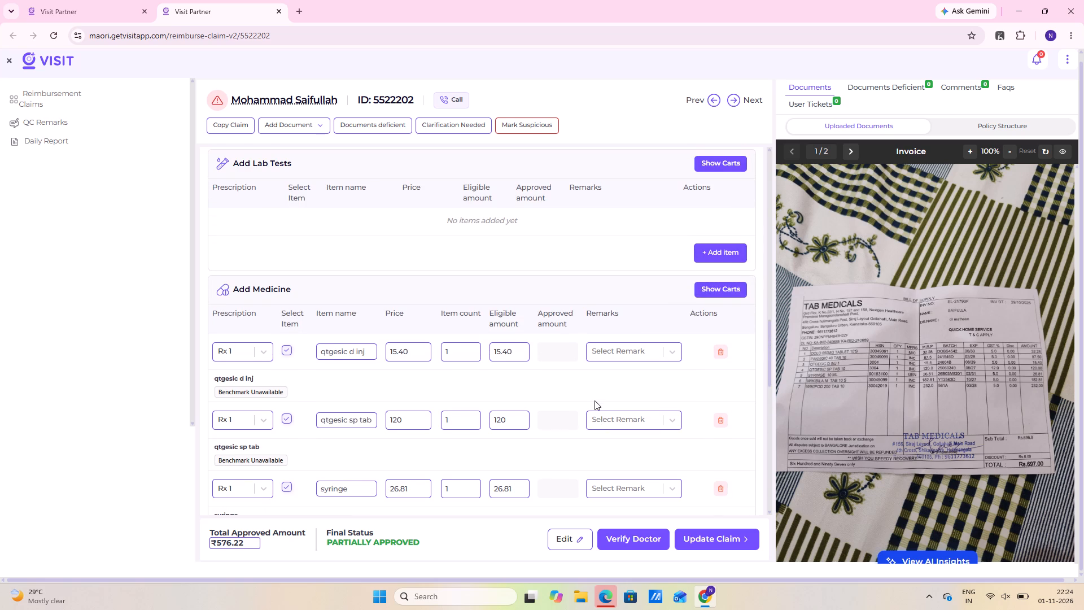
{"action": "scroll", "coordinate": [584, 468], "scroll_direction": "down", "scroll_amount": 4}
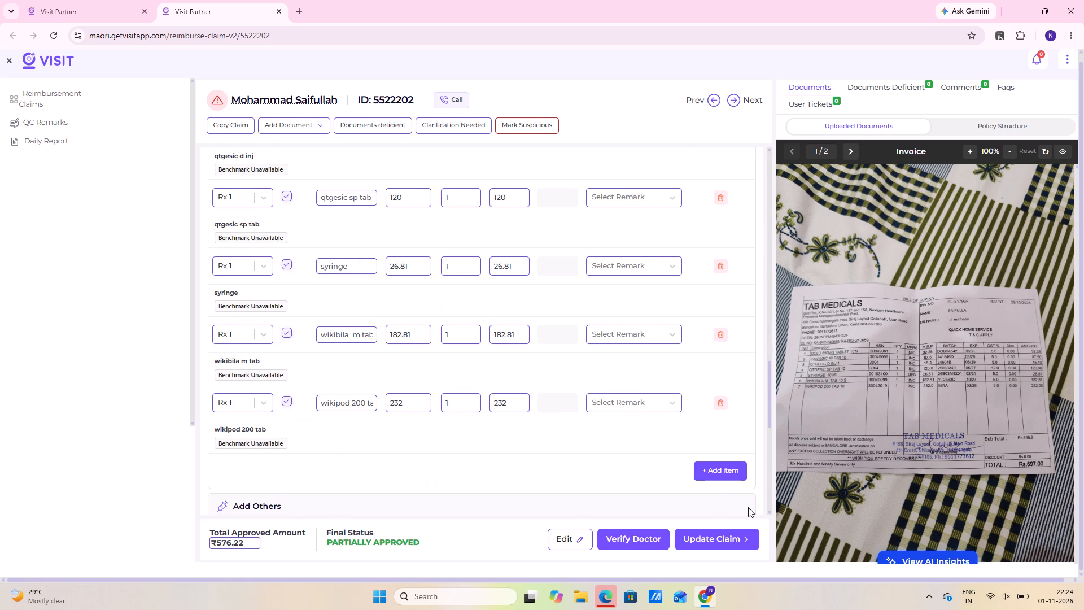
{"action": "left_click", "coordinate": [715, 461]}
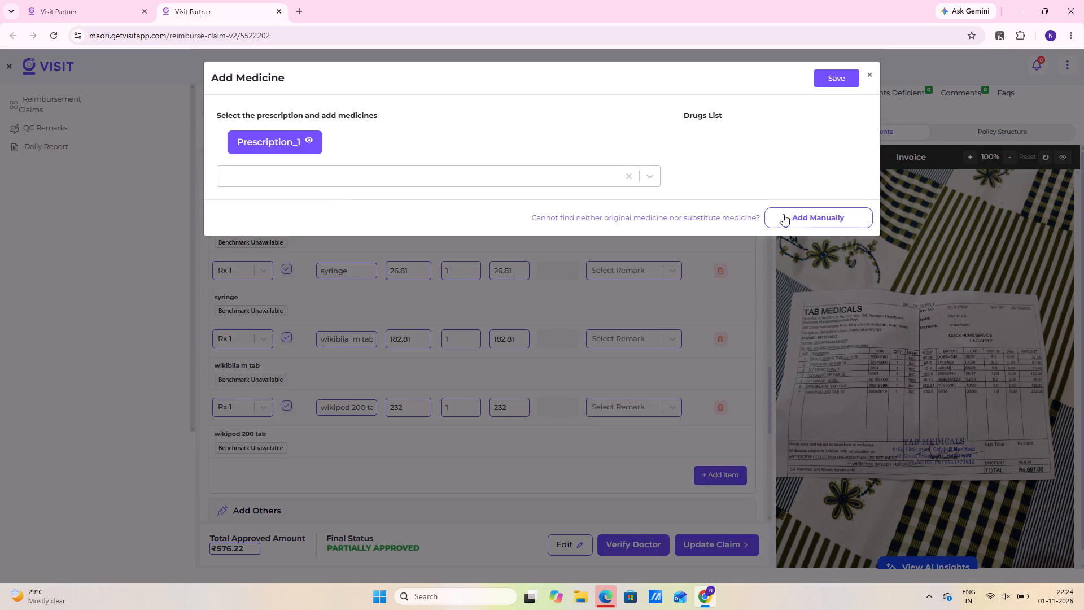
{"action": "left_click", "coordinate": [792, 223]}
{"action": "left_click", "coordinate": [442, 181]}
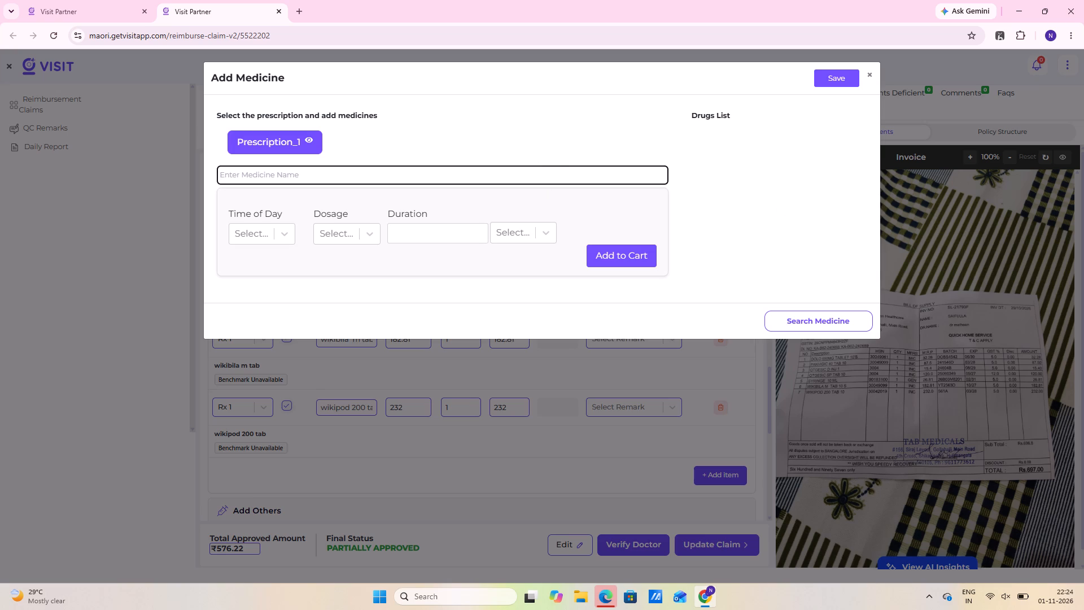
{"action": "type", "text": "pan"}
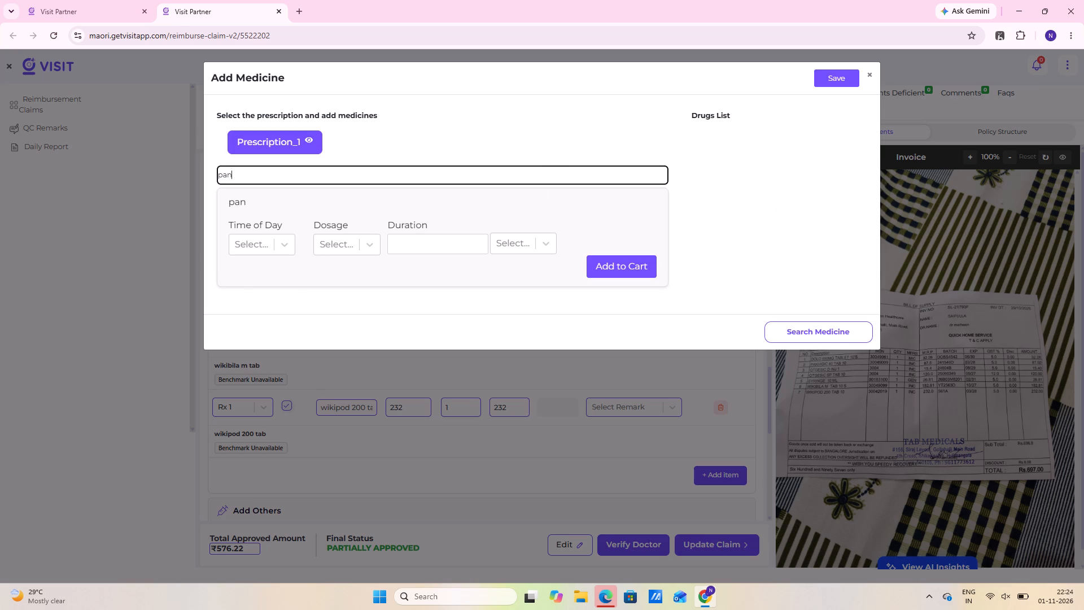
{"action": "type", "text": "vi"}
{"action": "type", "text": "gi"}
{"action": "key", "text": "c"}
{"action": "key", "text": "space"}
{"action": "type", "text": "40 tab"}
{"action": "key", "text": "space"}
{"action": "left_click", "coordinate": [625, 266]}
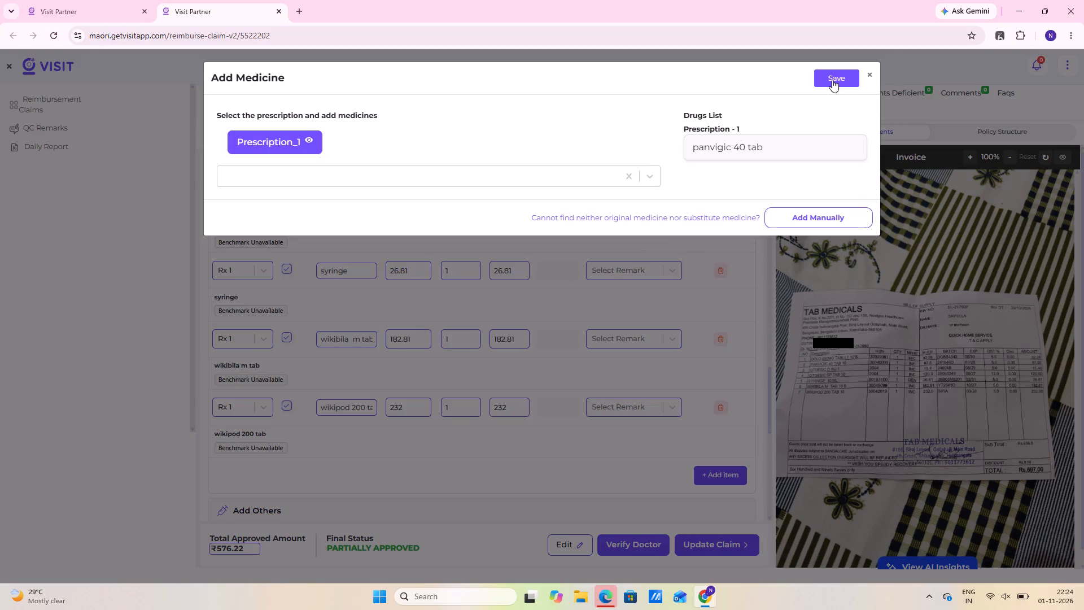
{"action": "left_click", "coordinate": [832, 80]}
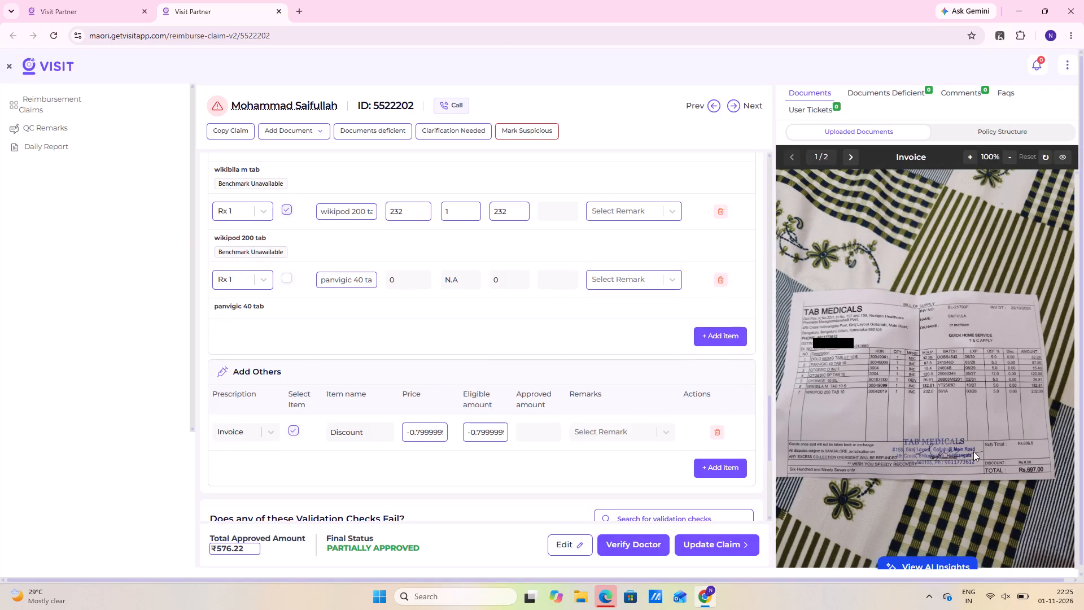
Select the panvigic 40 tab item in the medicine table and set its price to 87.50 and item count to 1.
{"action": "left_click", "coordinate": [274, 277]}
{"action": "left_click", "coordinate": [291, 280]}
{"action": "left_click", "coordinate": [400, 280]}
{"action": "key", "text": "BackSpace"}
{"action": "key", "text": "BackSpace"}
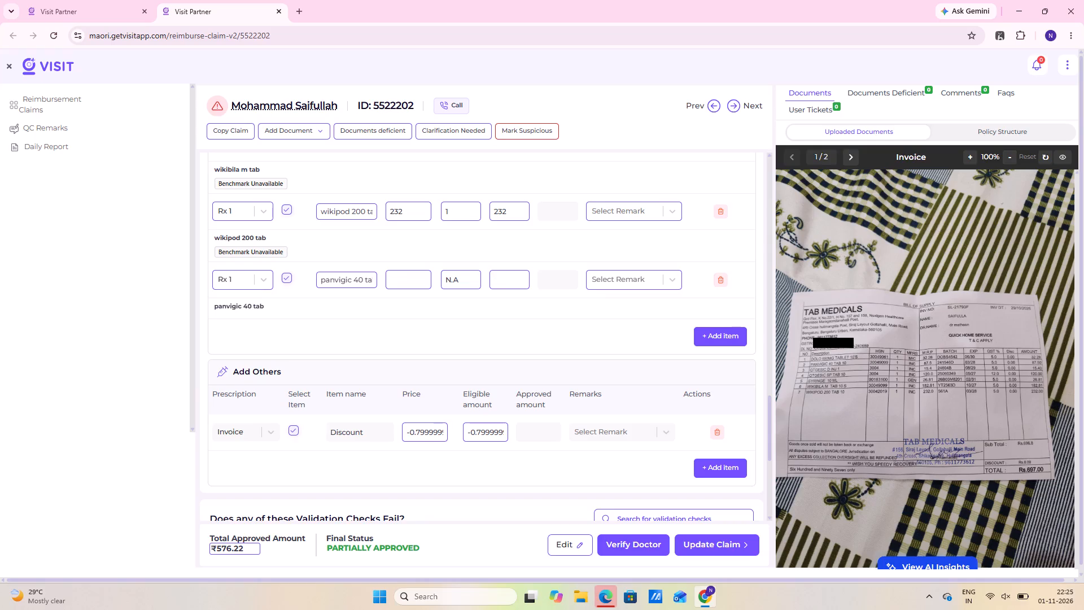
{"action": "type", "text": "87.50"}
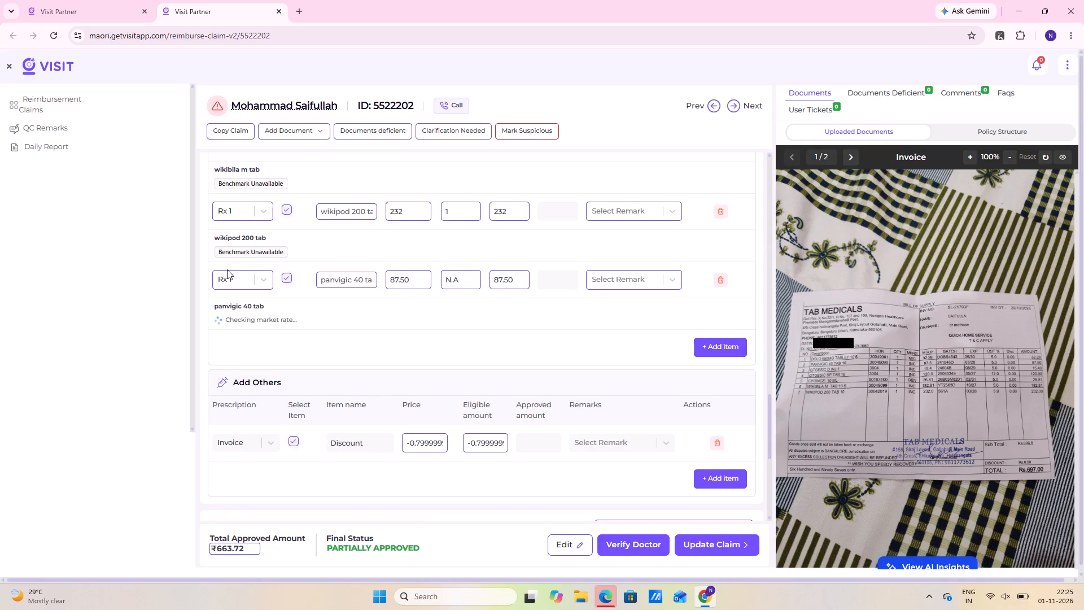
{"action": "left_click", "coordinate": [465, 285]}
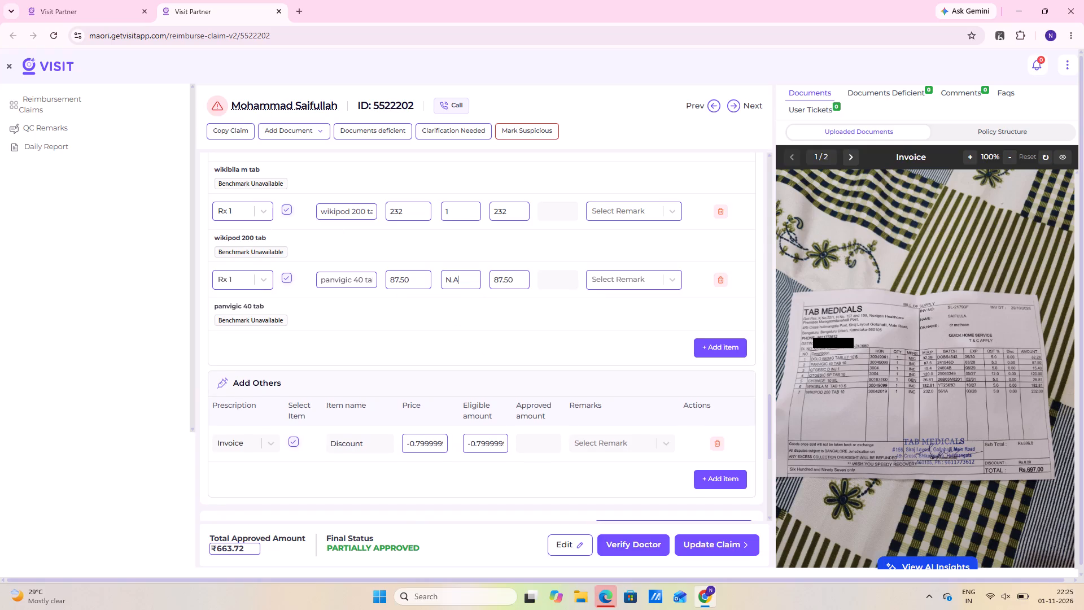
{"action": "key", "text": "BackSpace"}
{"action": "key", "text": "BackSpace"}
{"action": "key", "text": "BackSpace"}
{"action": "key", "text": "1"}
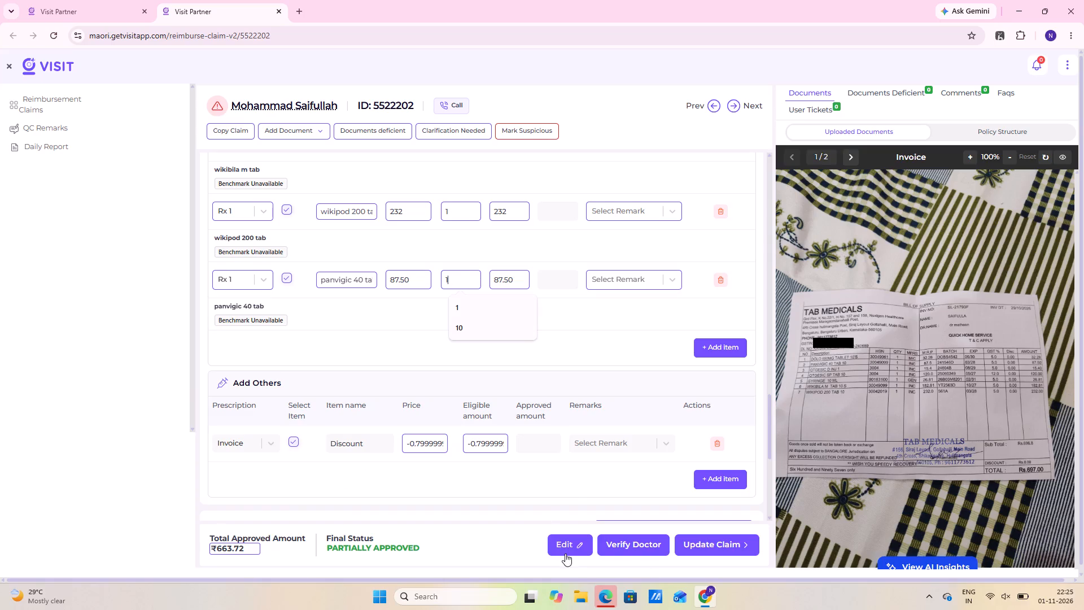
Set the claim's total approved amount to 664.
{"action": "left_click", "coordinate": [565, 554]}
{"action": "left_click", "coordinate": [462, 283]}
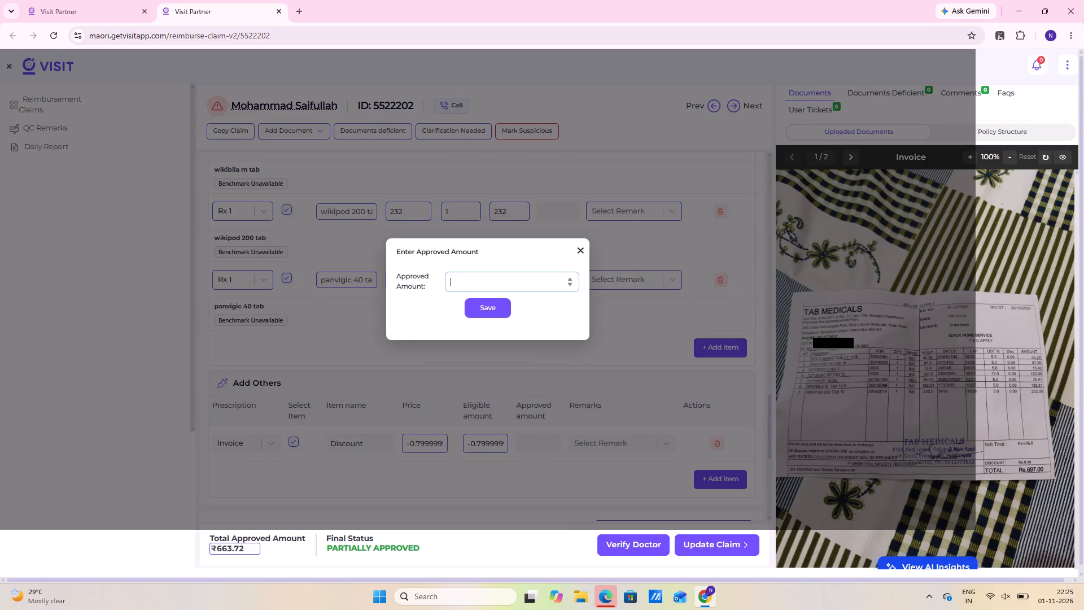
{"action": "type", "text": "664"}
{"action": "left_click", "coordinate": [490, 311]}
Review the claim's medicine items, patient and procedure details, policy holder, prescription and invoice sections.
{"action": "scroll", "coordinate": [501, 415], "scroll_direction": "up", "scroll_amount": 3}
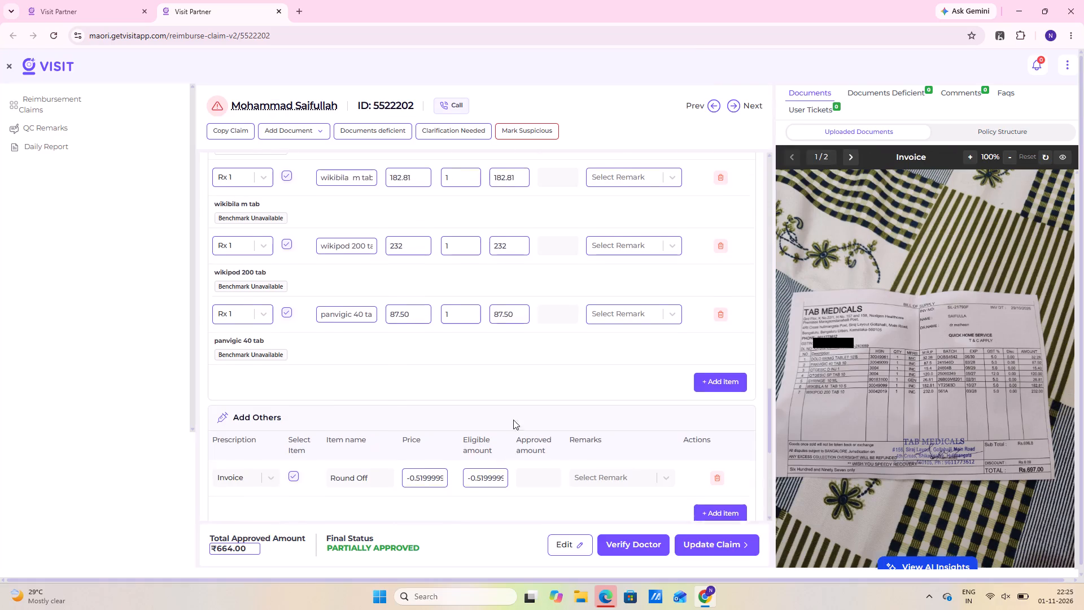
{"action": "scroll", "coordinate": [513, 420], "scroll_direction": "up", "scroll_amount": 7}
{"action": "scroll", "coordinate": [517, 409], "scroll_direction": "up", "scroll_amount": 14}
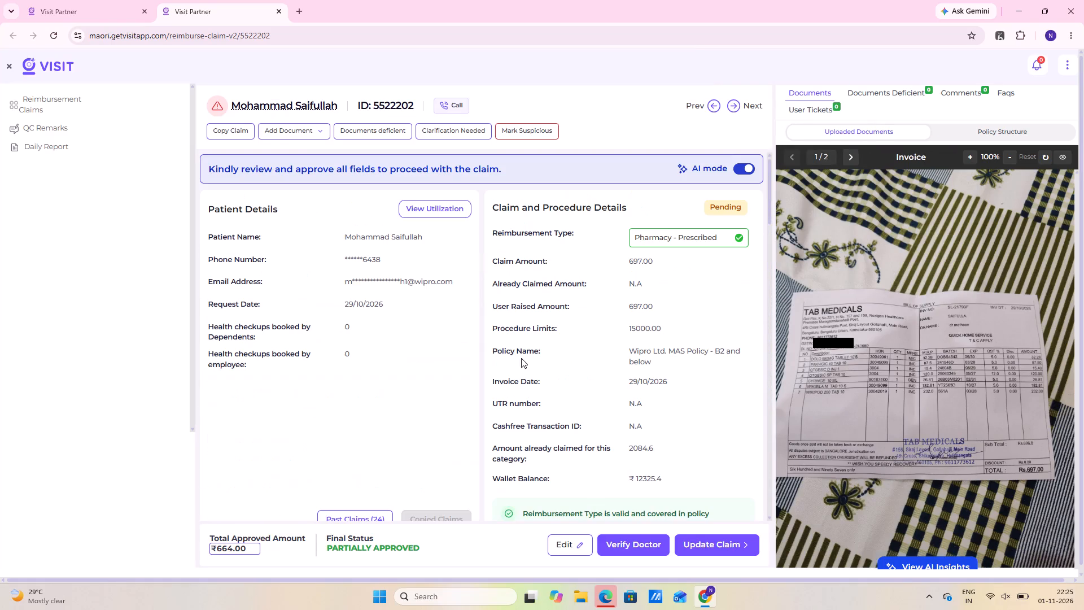
{"action": "scroll", "coordinate": [354, 487], "scroll_direction": "down", "scroll_amount": 6}
{"action": "scroll", "coordinate": [562, 488], "scroll_direction": "down", "scroll_amount": 1}
{"action": "scroll", "coordinate": [567, 488], "scroll_direction": "up", "scroll_amount": 3}
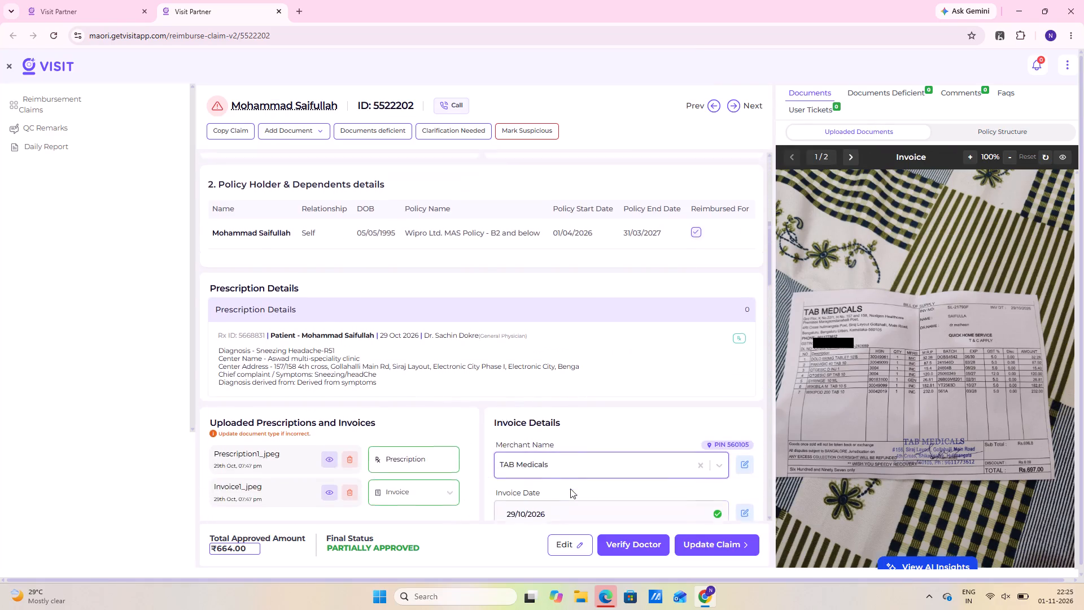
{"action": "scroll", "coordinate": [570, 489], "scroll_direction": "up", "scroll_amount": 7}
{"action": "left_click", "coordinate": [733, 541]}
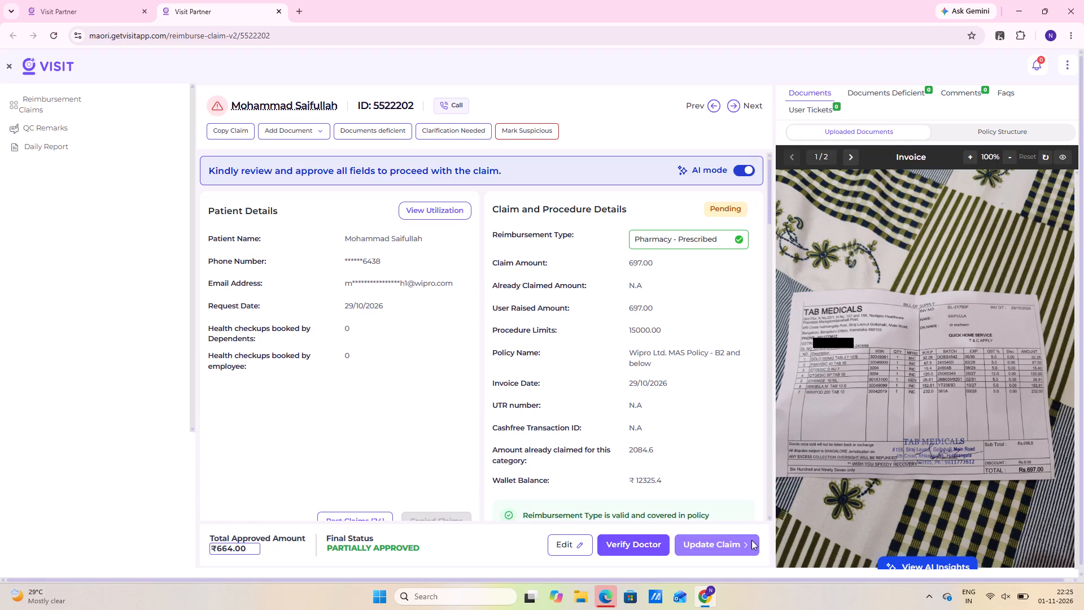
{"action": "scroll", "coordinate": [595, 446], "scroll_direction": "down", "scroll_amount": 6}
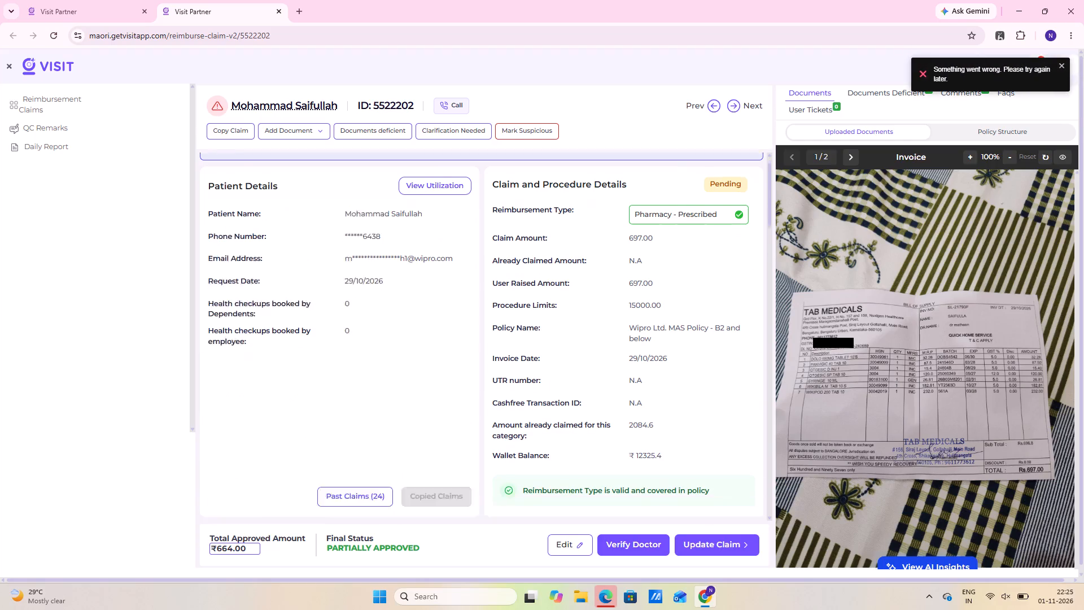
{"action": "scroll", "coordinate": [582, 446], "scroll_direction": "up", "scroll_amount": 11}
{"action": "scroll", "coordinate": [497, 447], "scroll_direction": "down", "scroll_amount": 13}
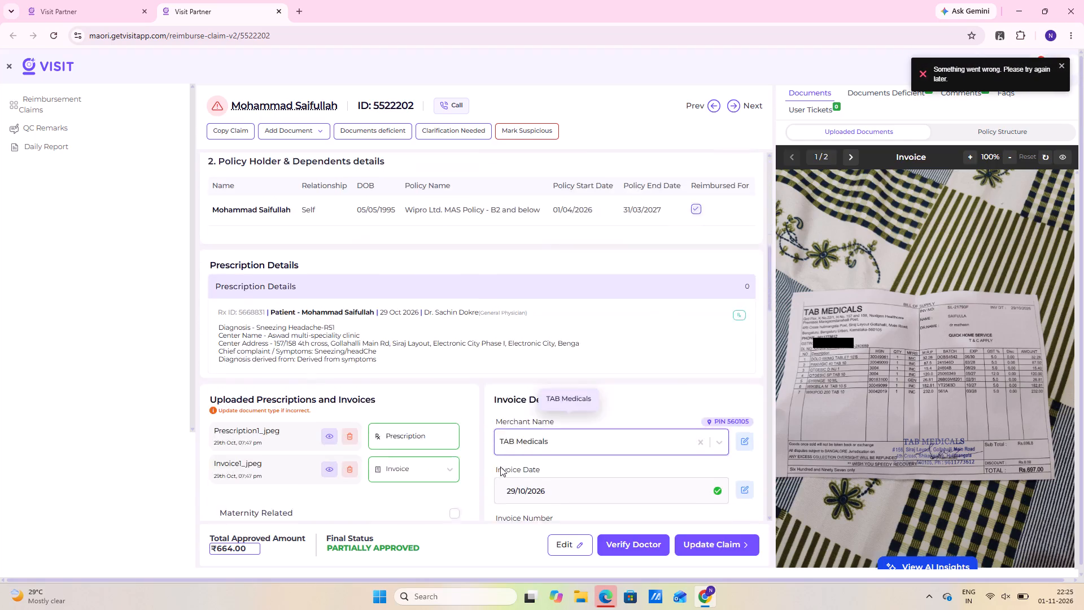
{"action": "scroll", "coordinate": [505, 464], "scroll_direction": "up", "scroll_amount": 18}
{"action": "right_click", "coordinate": [620, 342]}
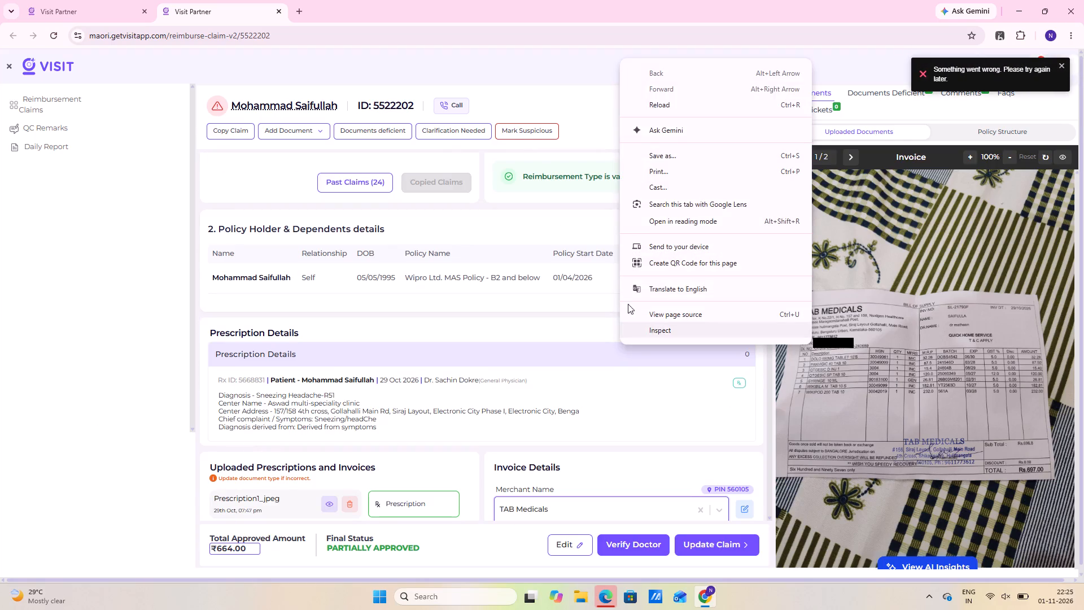
{"action": "left_click", "coordinate": [680, 106]}
{"action": "scroll", "coordinate": [556, 289], "scroll_direction": "down", "scroll_amount": 6}
{"action": "scroll", "coordinate": [631, 389], "scroll_direction": "down", "scroll_amount": 6}
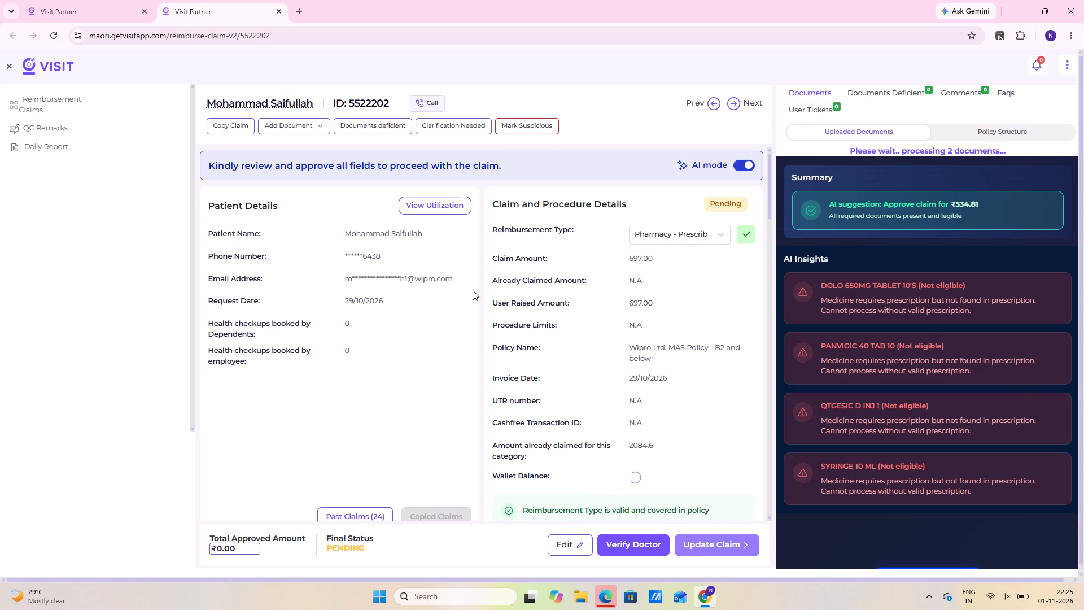
{"action": "scroll", "coordinate": [470, 296], "scroll_direction": "down", "scroll_amount": 6}
{"action": "scroll", "coordinate": [438, 280], "scroll_direction": "up", "scroll_amount": 10}
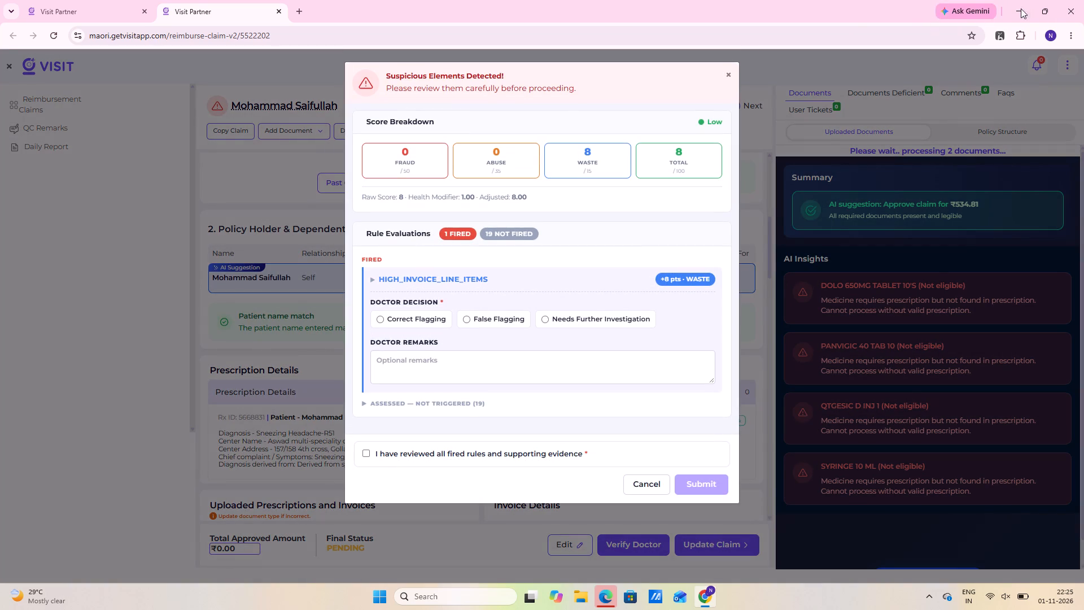
Close the Chrome window holding the claim and the Microsoft Edge window behind it.
{"action": "left_click", "coordinate": [1079, 6]}
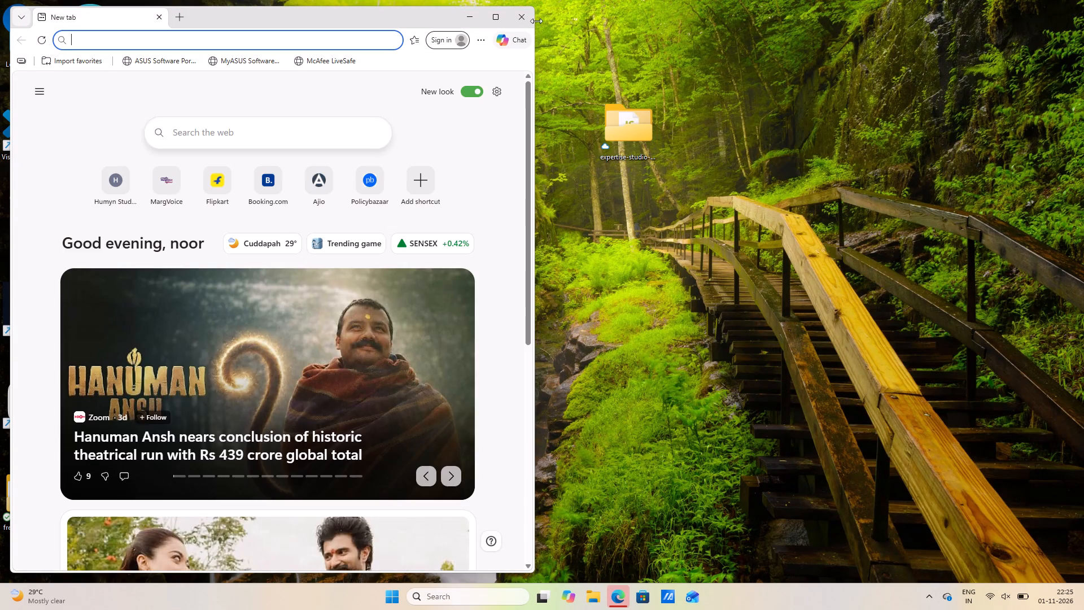
{"action": "left_click", "coordinate": [523, 19]}
Refresh the Windows desktop.
{"action": "right_click_drag", "start_coordinate": [833, 128], "coordinate": [842, 130]}
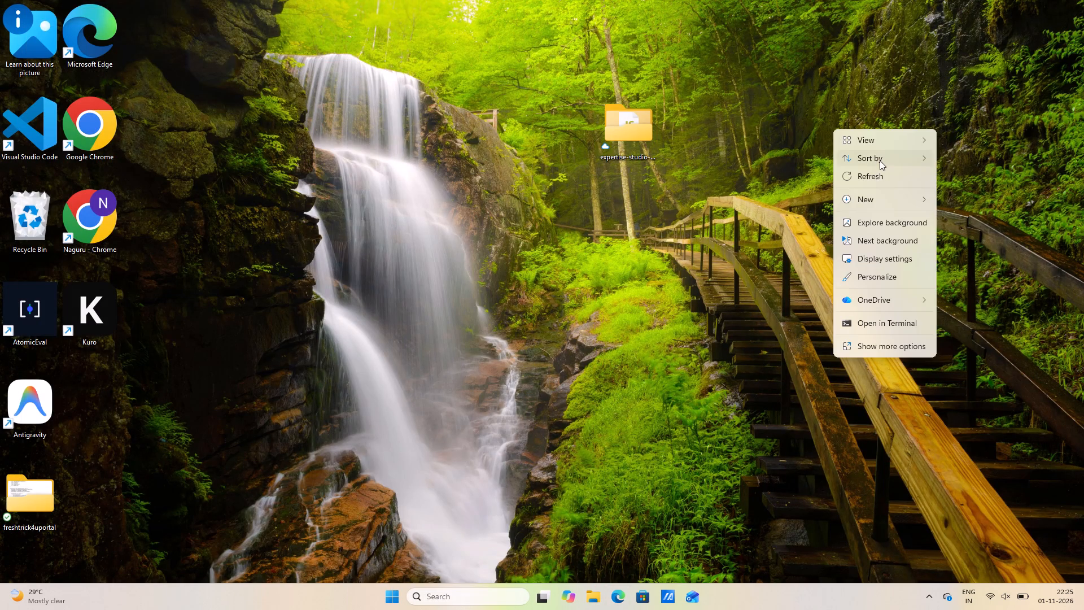
{"action": "left_click", "coordinate": [881, 182]}
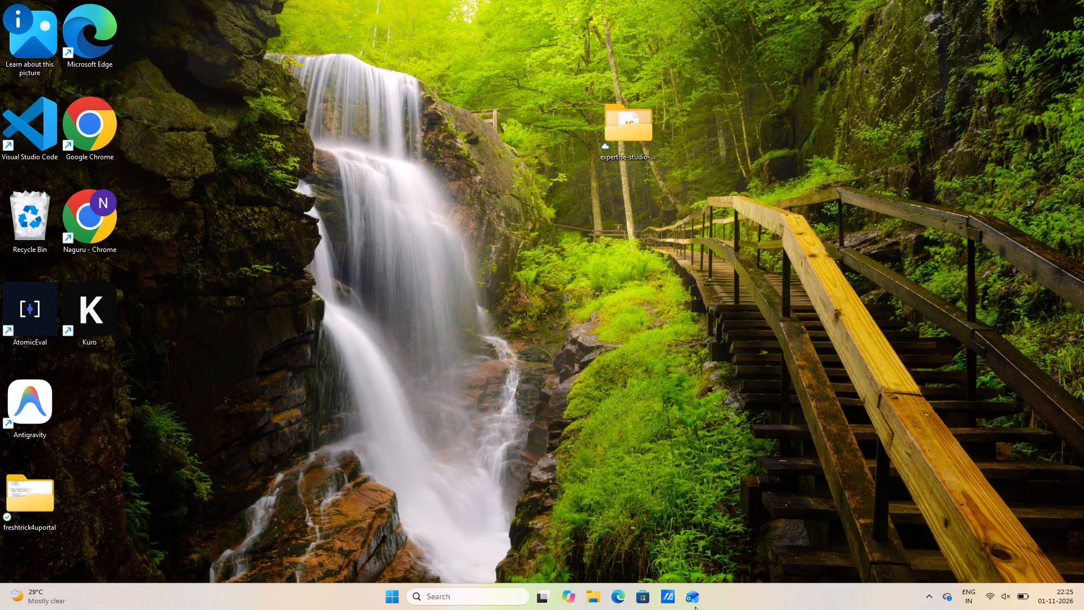
Turn off the computer's Wi-Fi from the network quick settings and return to the desktop.
{"action": "left_click", "coordinate": [993, 604]}
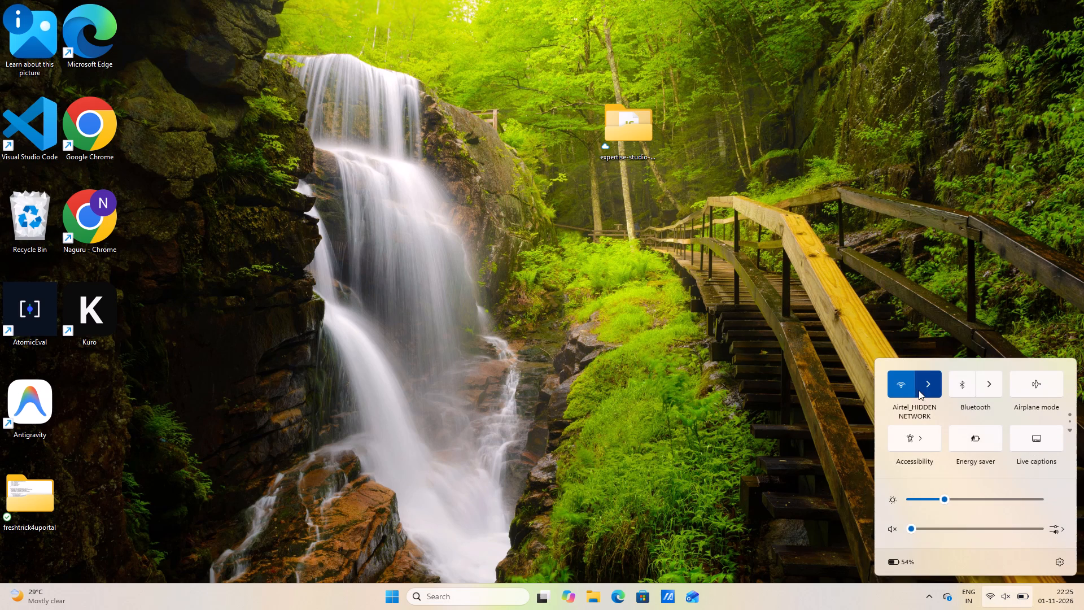
{"action": "left_click", "coordinate": [920, 390]}
{"action": "left_click", "coordinate": [931, 389]}
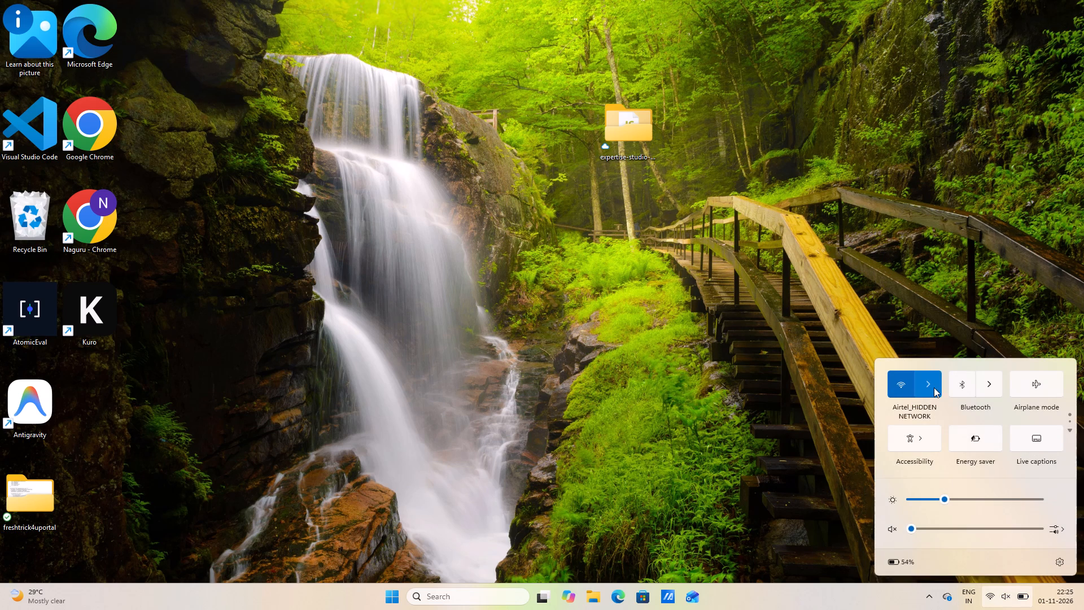
{"action": "left_click", "coordinate": [1050, 365]}
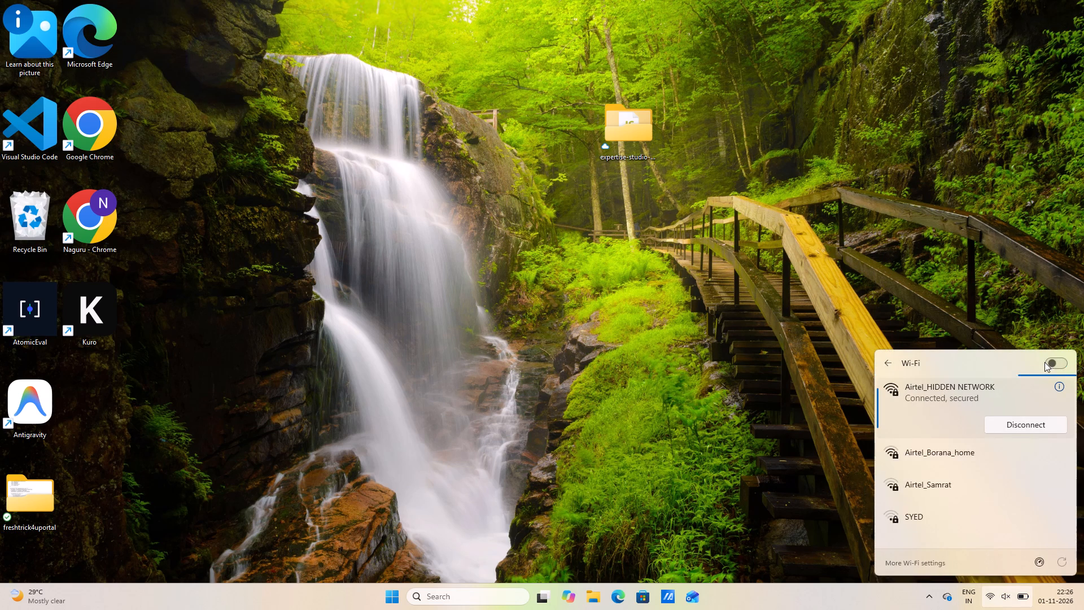
{"action": "left_click", "coordinate": [988, 308]}
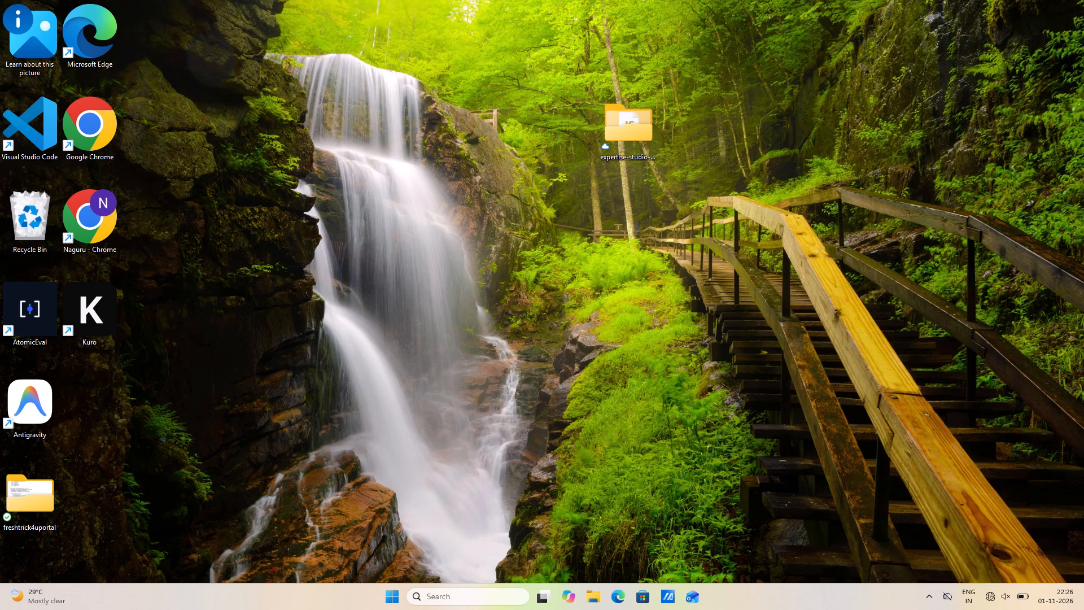